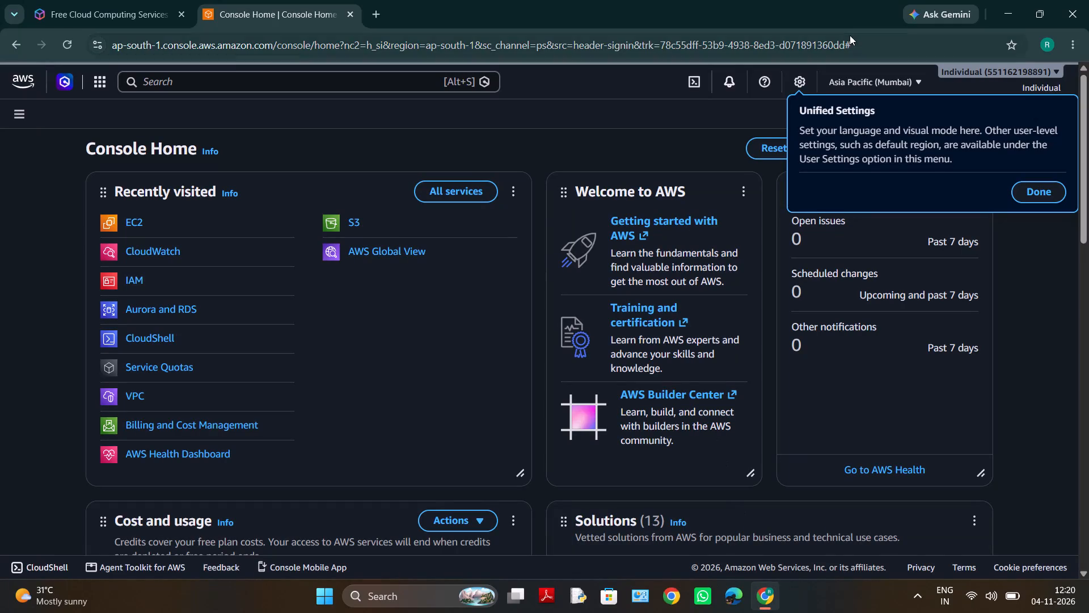
Minimize the browser window with the AWS Console Home page to get to the desktop.
click(1009, 11)
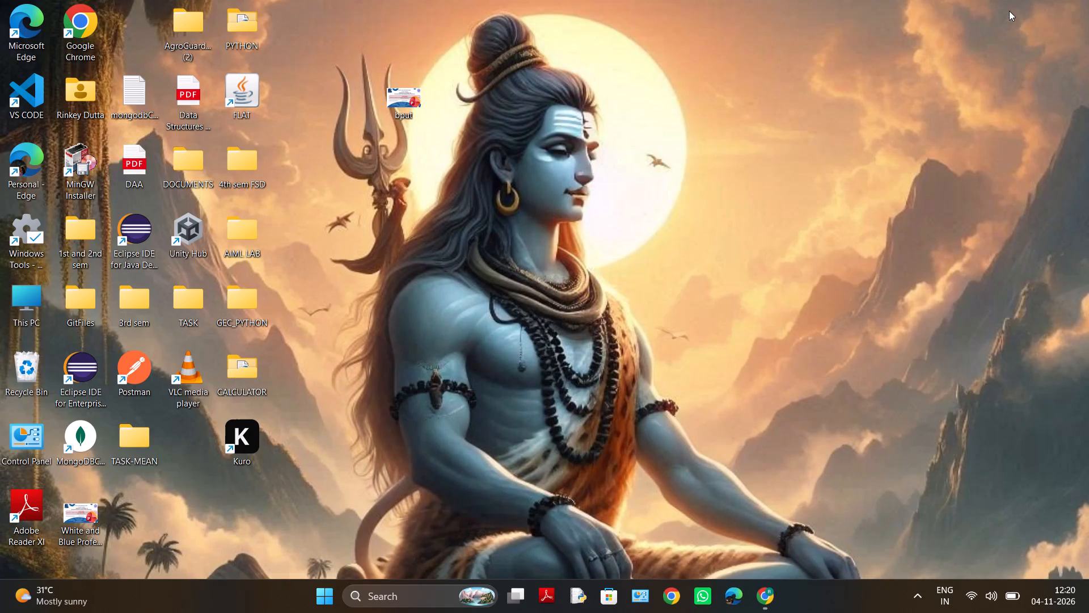
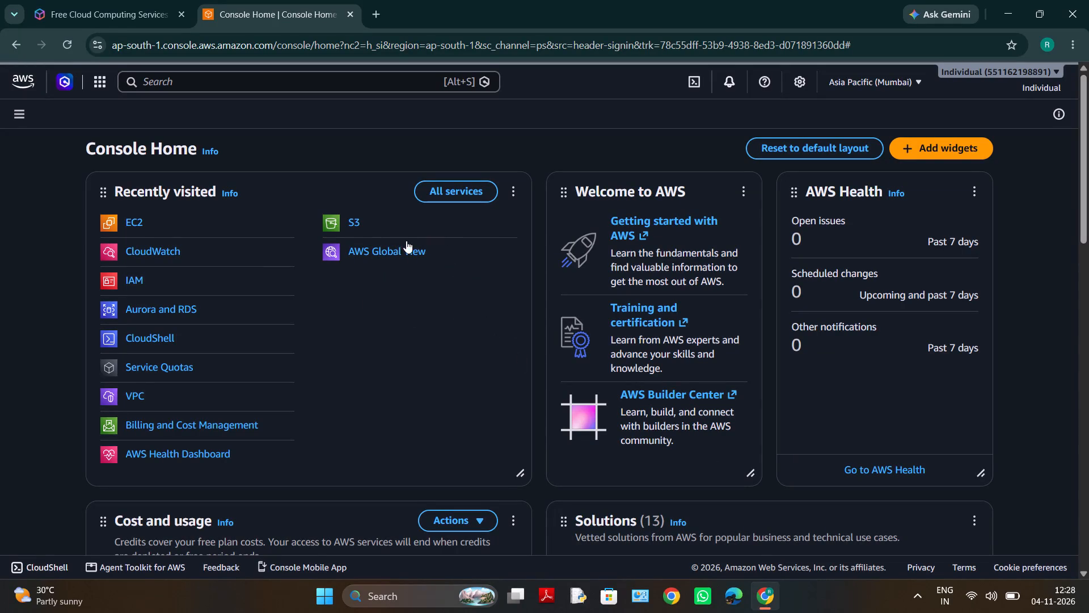
Review the Cost and usage widget on the AWS Console Home page, covering remaining credits, days remaining and monthly costs.
scroll(249, 270, down, 2)
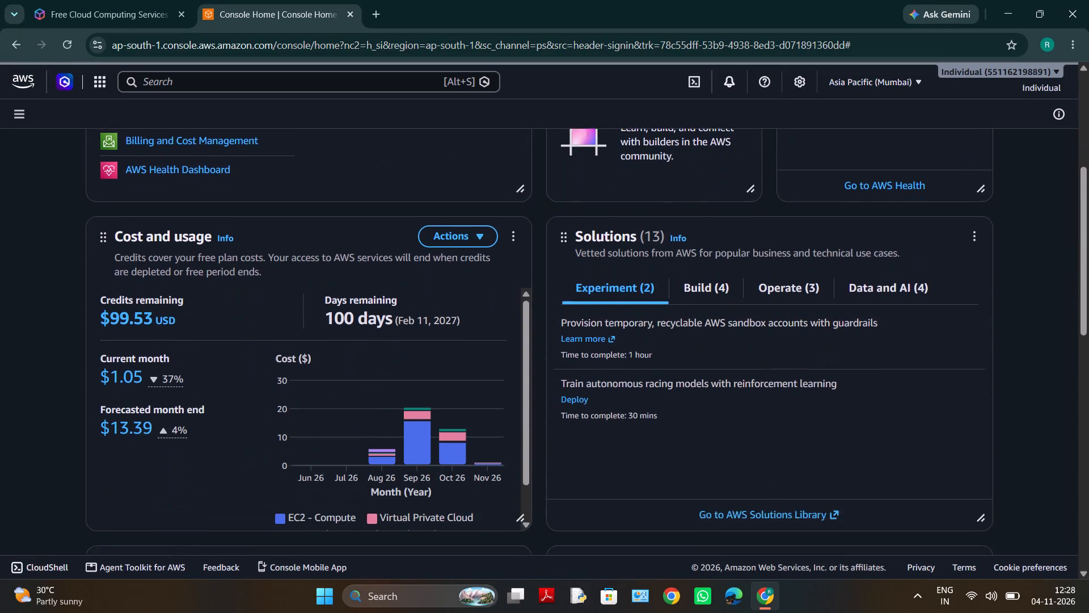
scroll(249, 270, down, 2)
scroll(249, 270, up, 1)
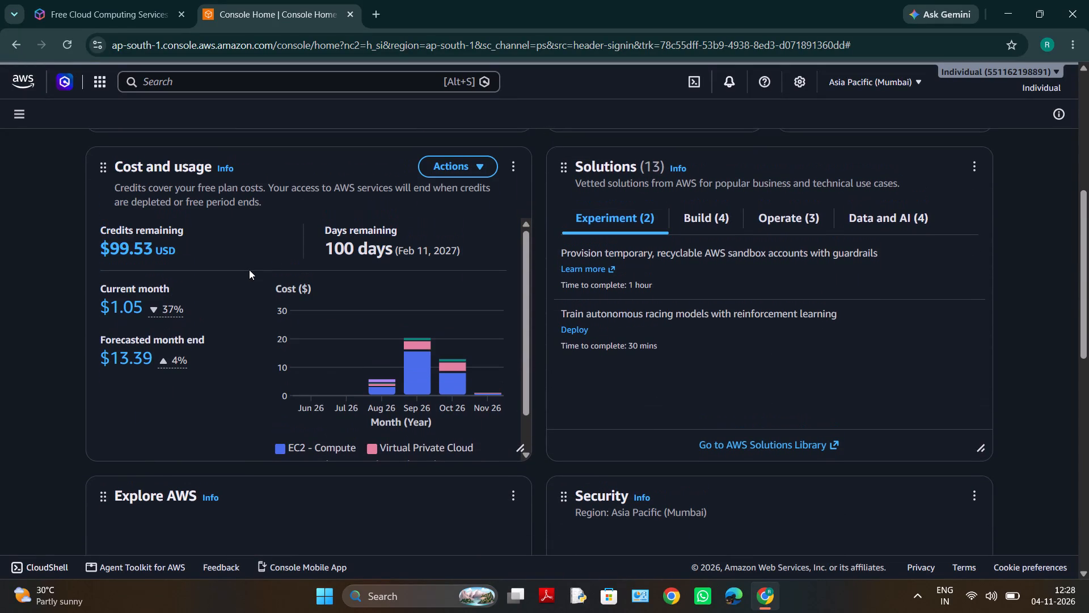
scroll(249, 270, up, 1)
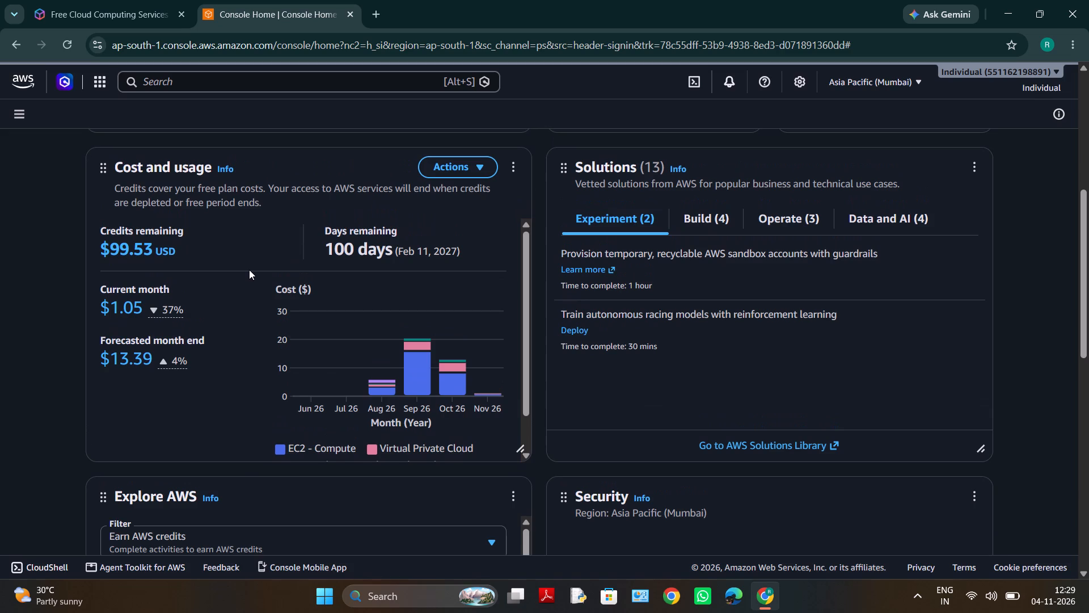
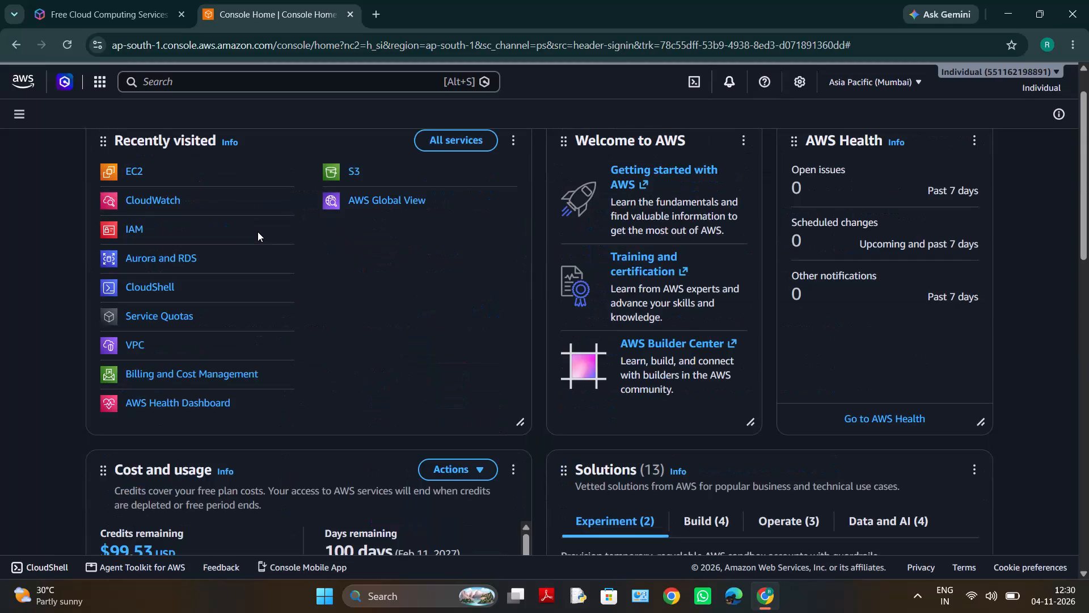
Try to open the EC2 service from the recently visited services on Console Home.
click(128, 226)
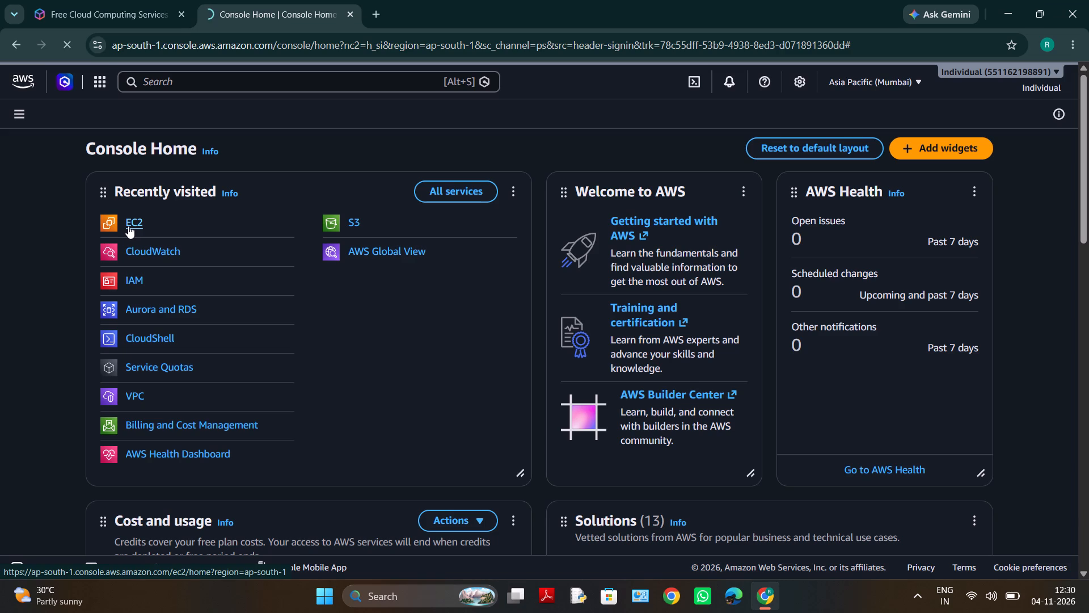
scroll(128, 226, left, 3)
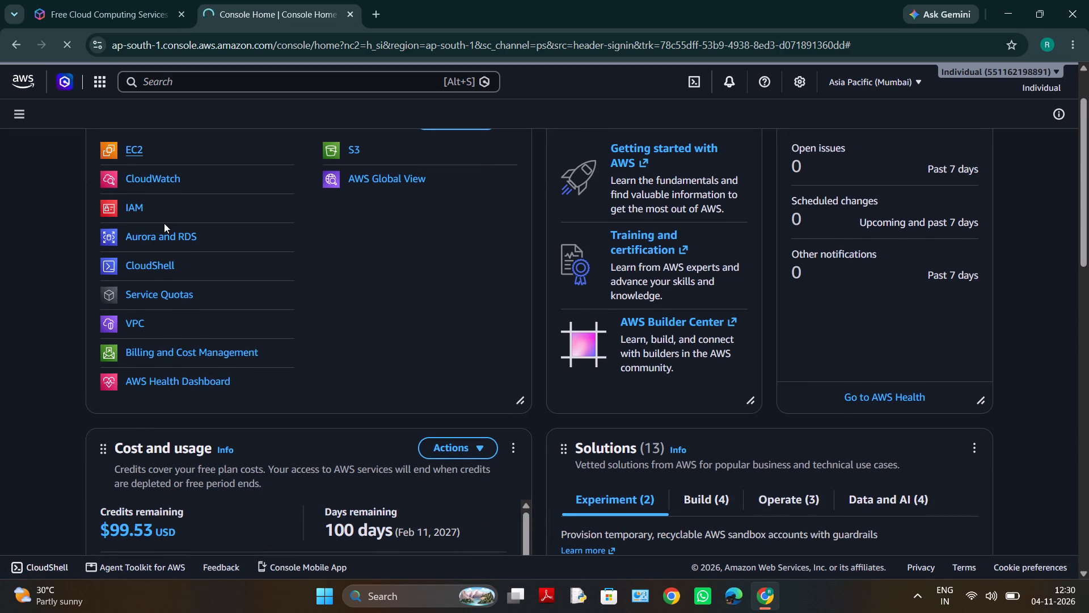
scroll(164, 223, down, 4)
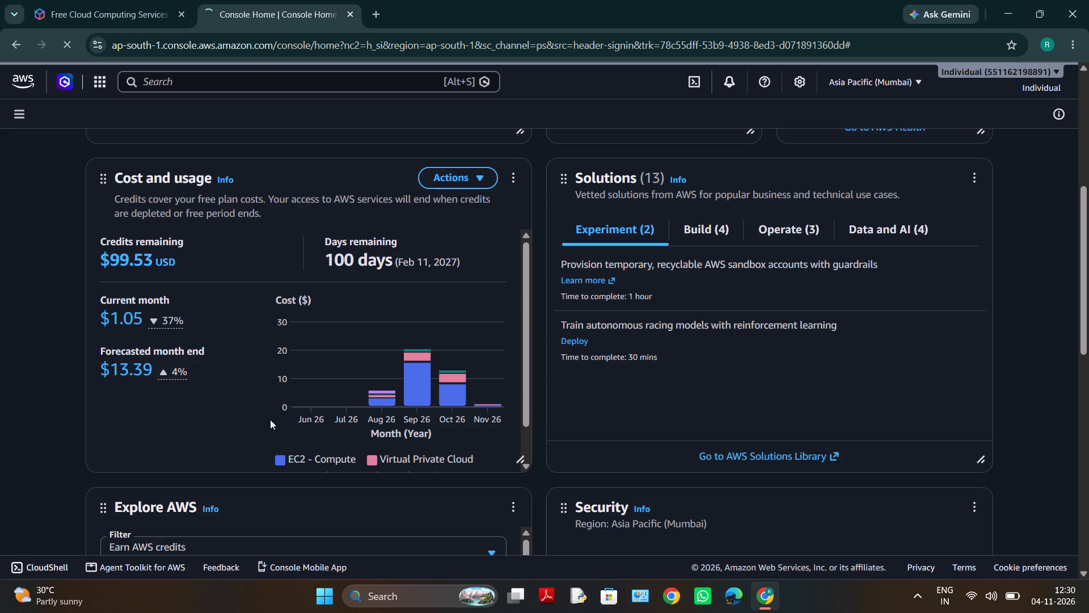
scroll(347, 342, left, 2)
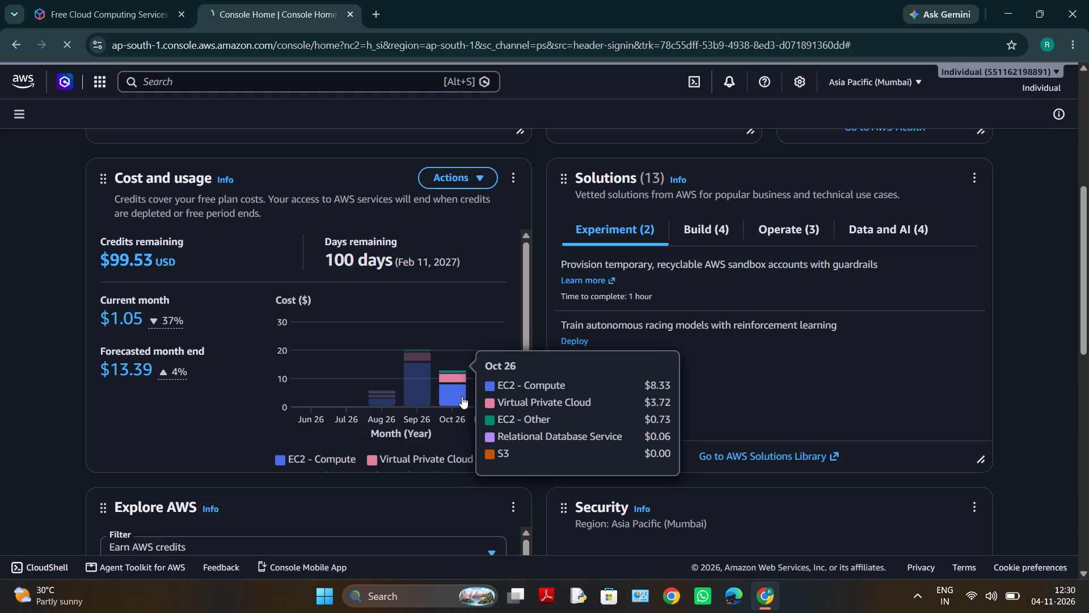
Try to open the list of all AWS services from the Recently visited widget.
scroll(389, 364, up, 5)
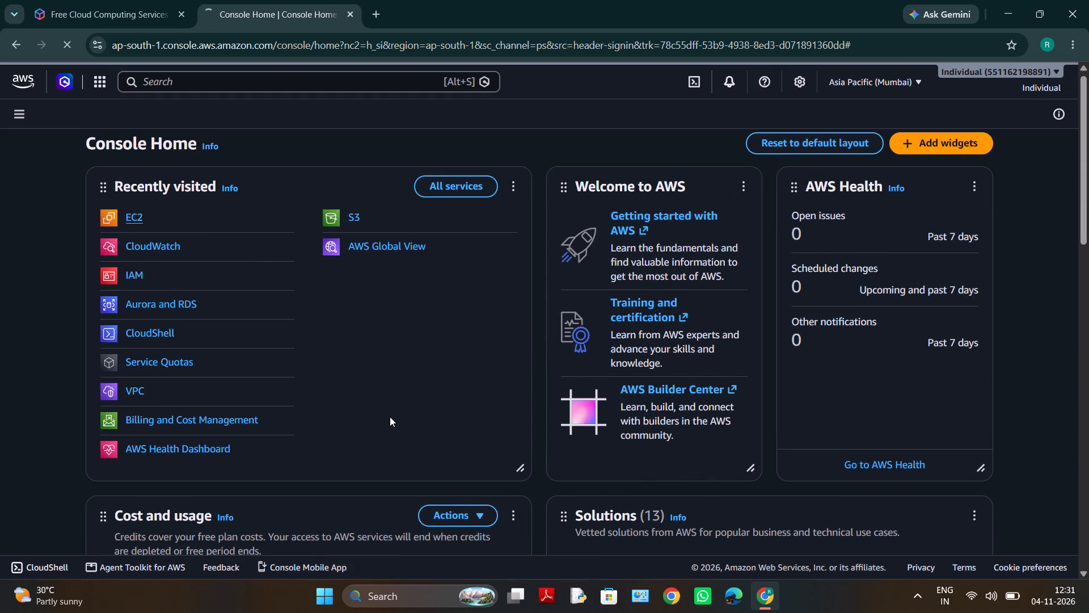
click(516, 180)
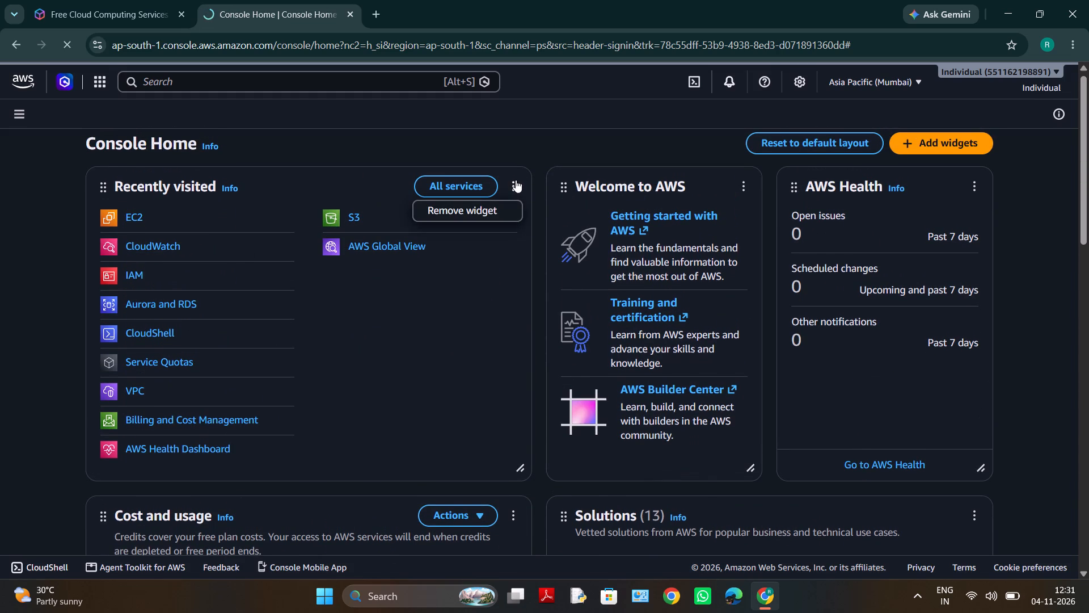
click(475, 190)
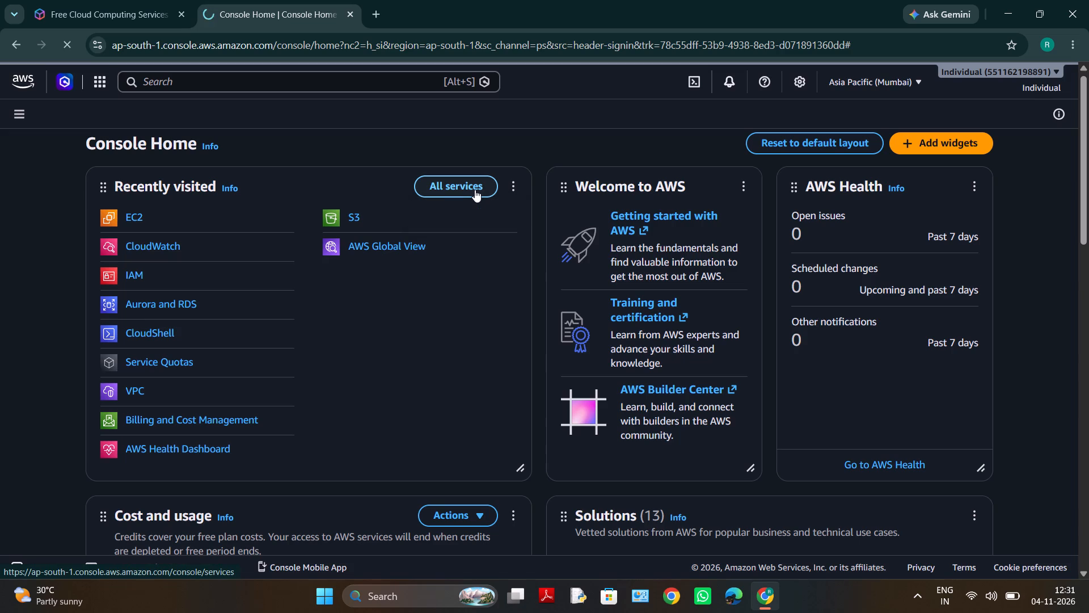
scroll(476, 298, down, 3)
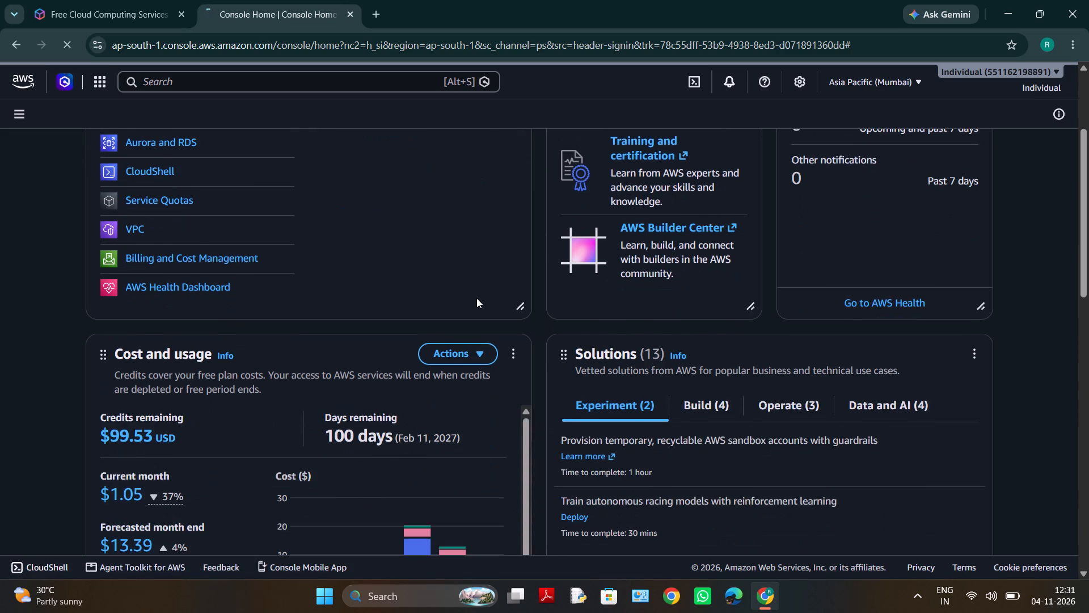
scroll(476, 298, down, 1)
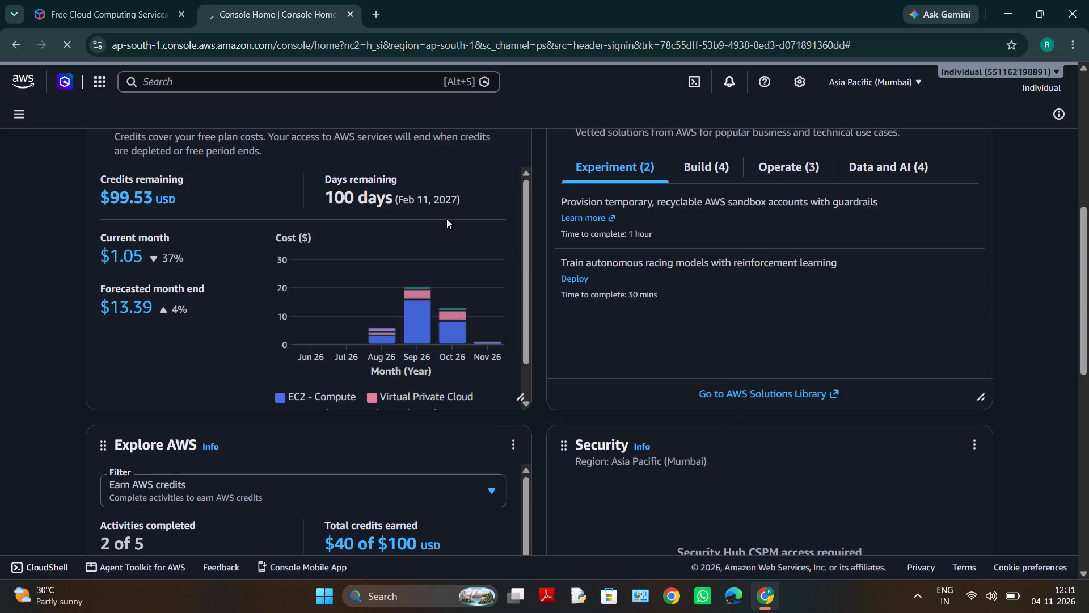
Open the EC2 service again from the recently visited services on Console Home.
scroll(446, 219, up, 7)
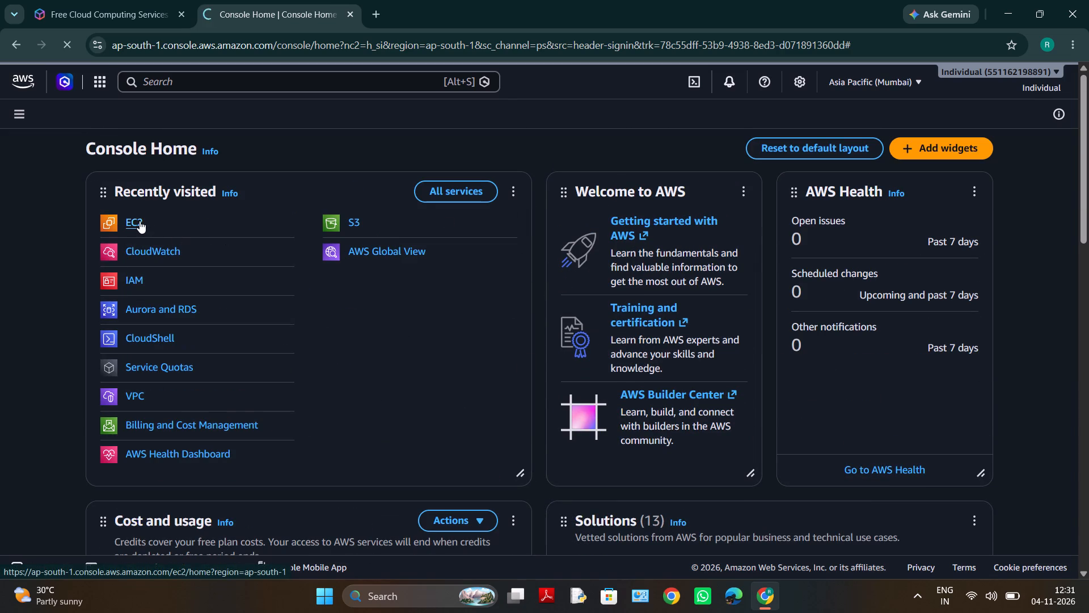
click(136, 222)
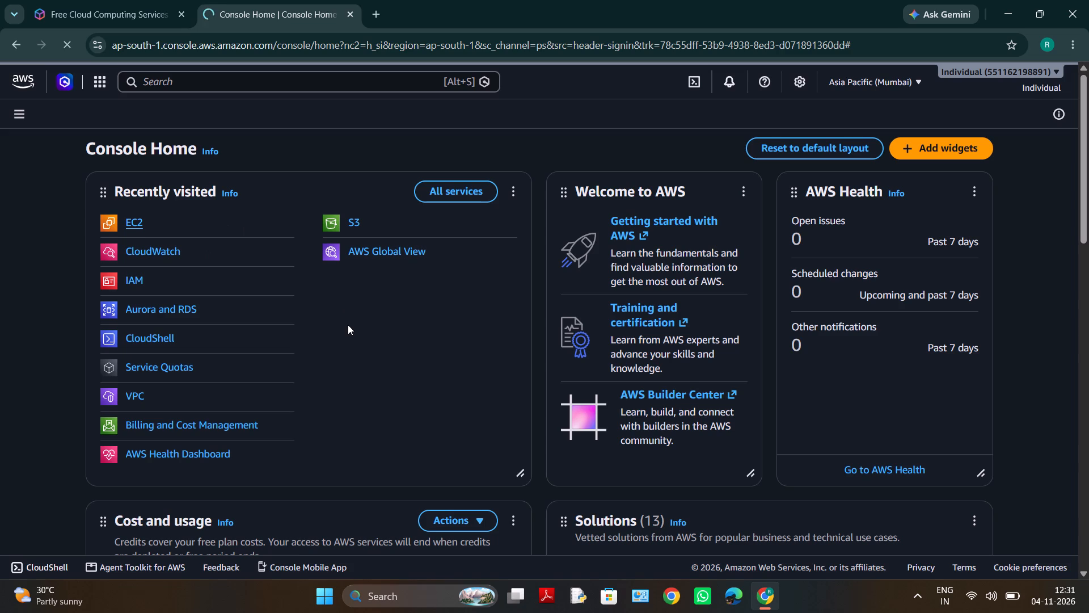
scroll(348, 325, down, 2)
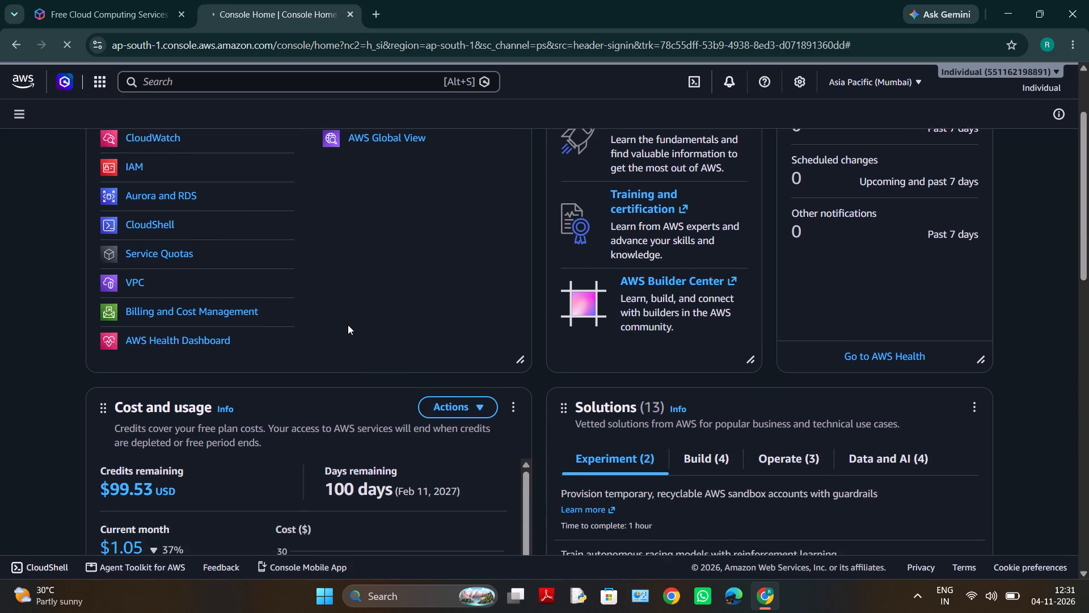
scroll(348, 325, down, 1)
scroll(348, 325, up, 3)
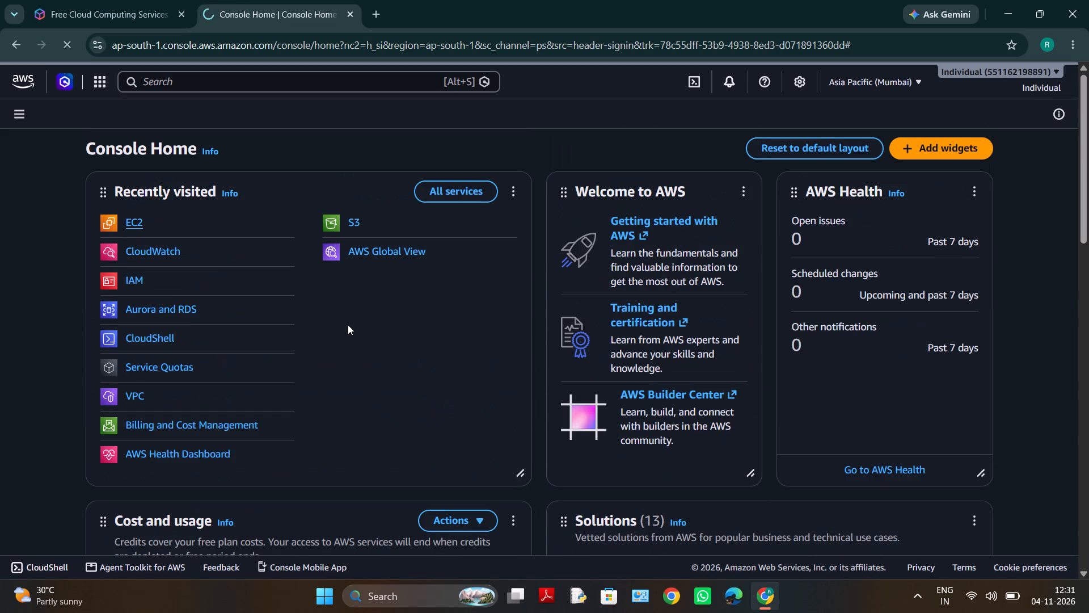
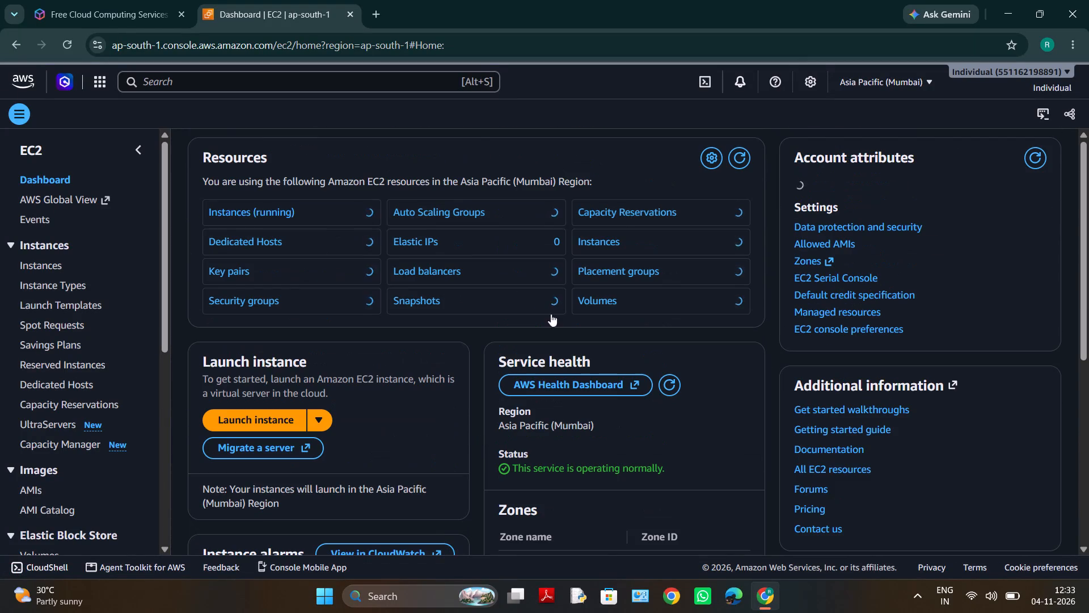
Open the list of EC2 instances in the Asia Pacific (Mumbai) region.
click(47, 262)
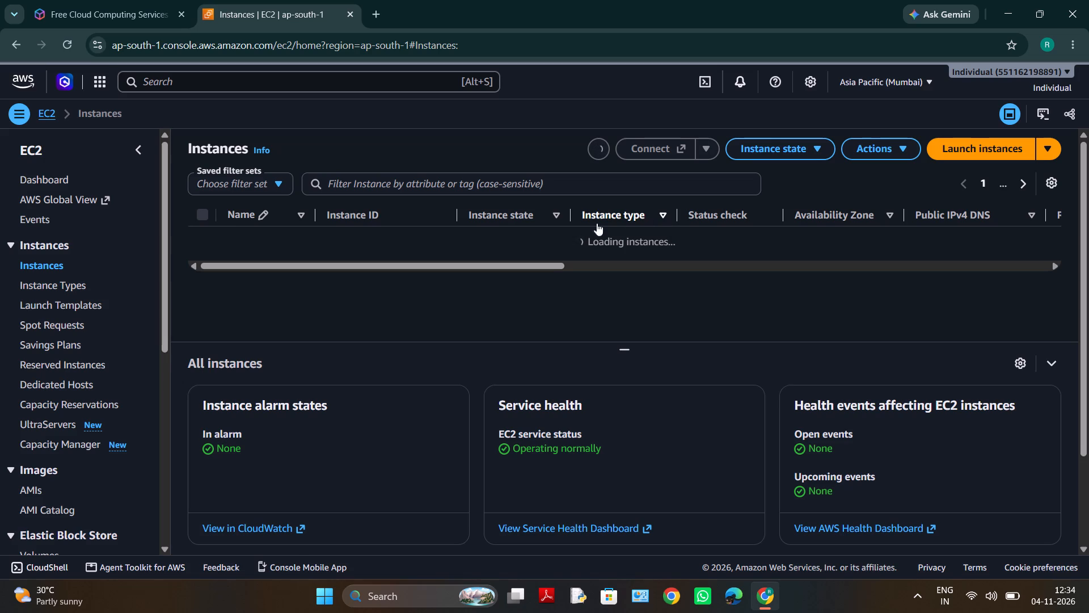
scroll(579, 376, up, 1)
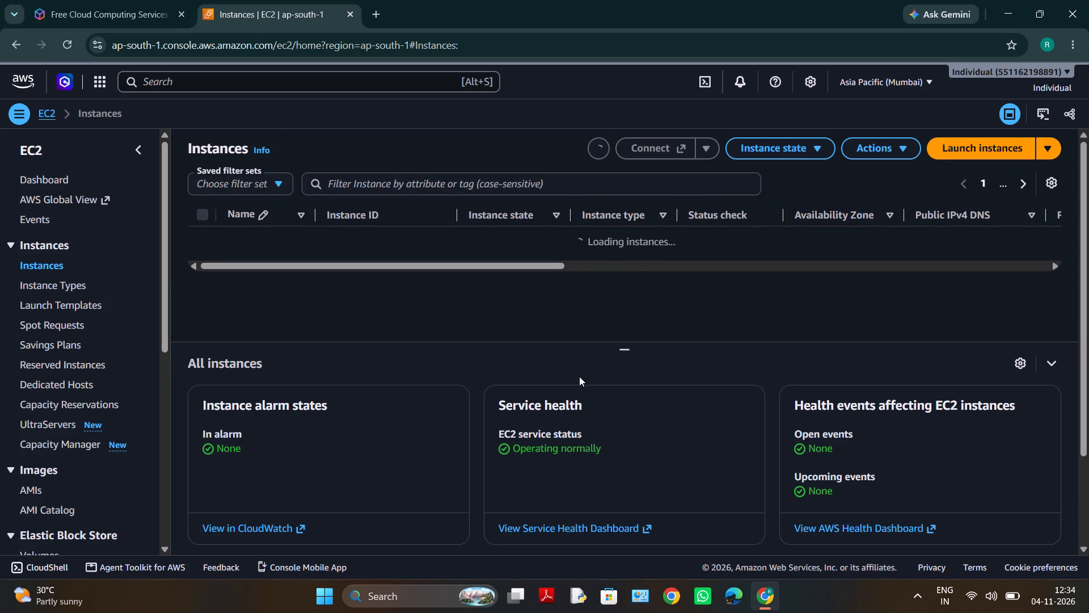
scroll(517, 536, up, 1)
scroll(649, 465, up, 1)
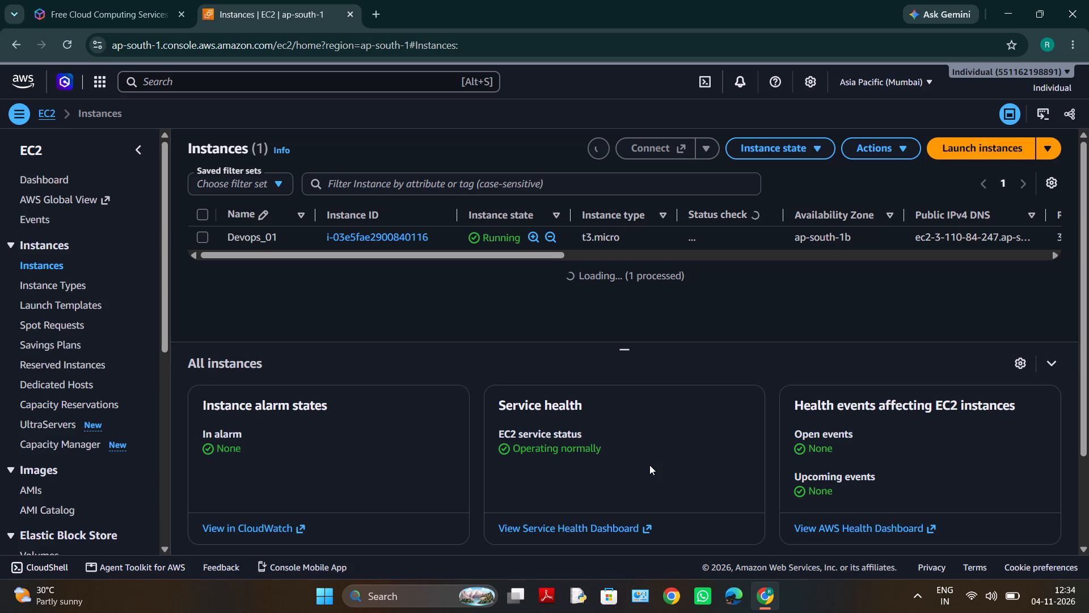
Terminate (delete) the Devops_01 instance, leaving the Skip OS shutdown option off.
click(200, 234)
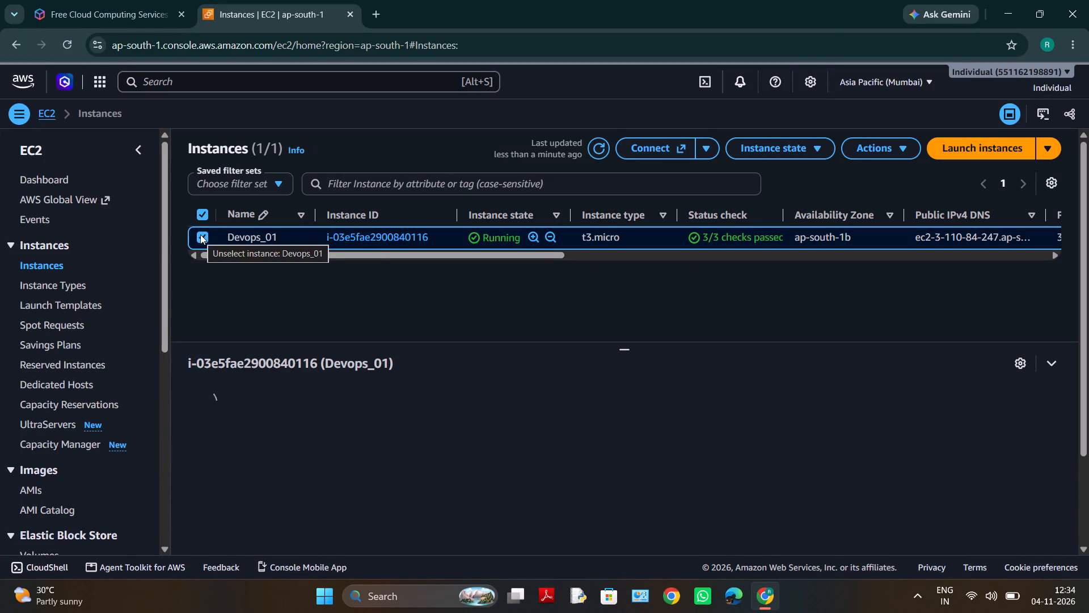
click(809, 143)
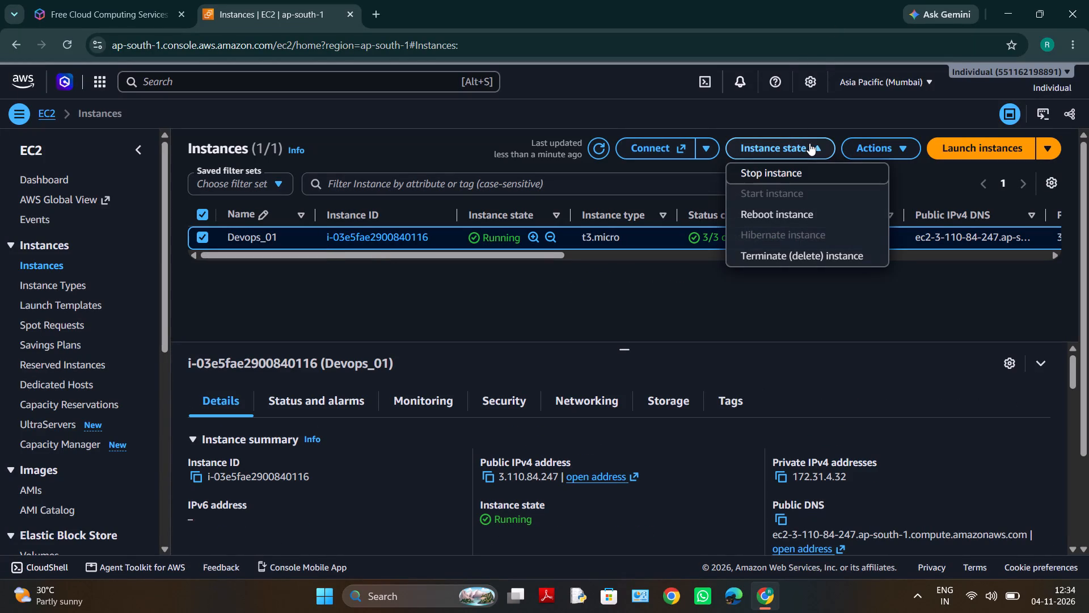
click(780, 252)
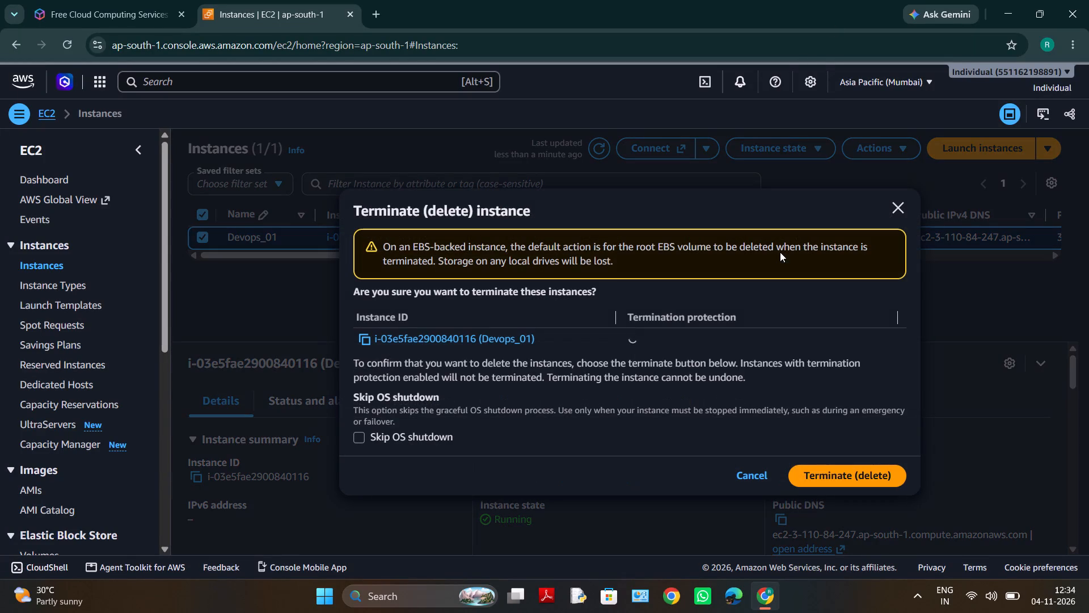
click(816, 477)
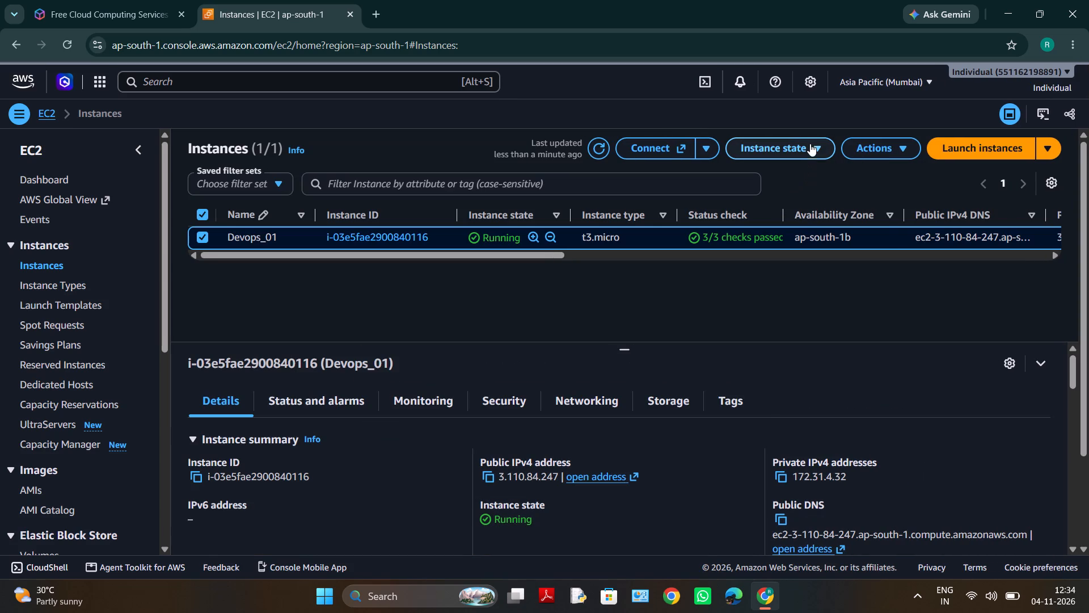
click(810, 142)
click(807, 257)
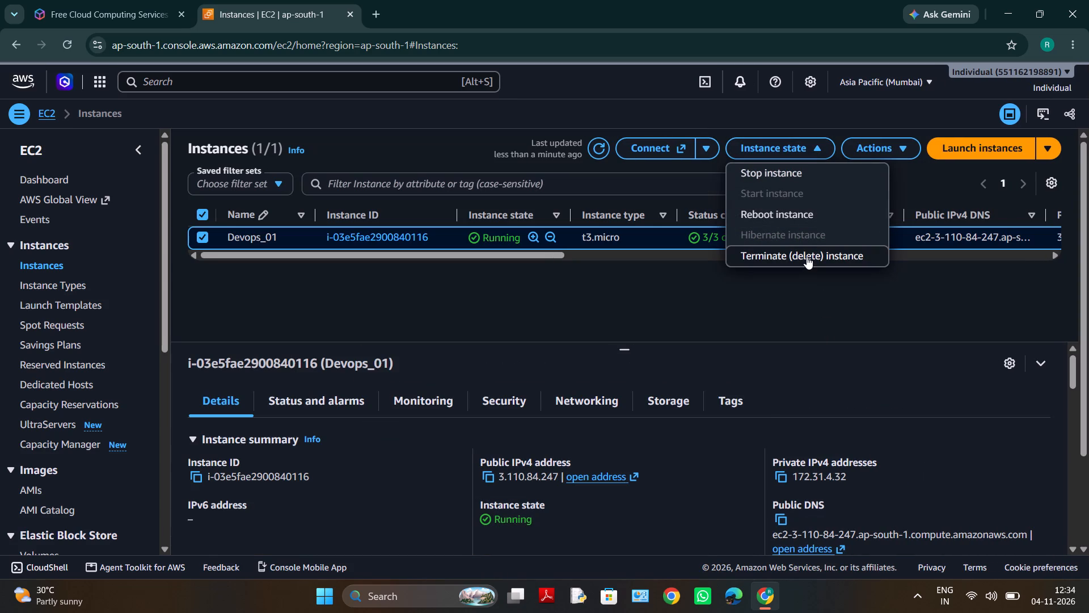
click(831, 479)
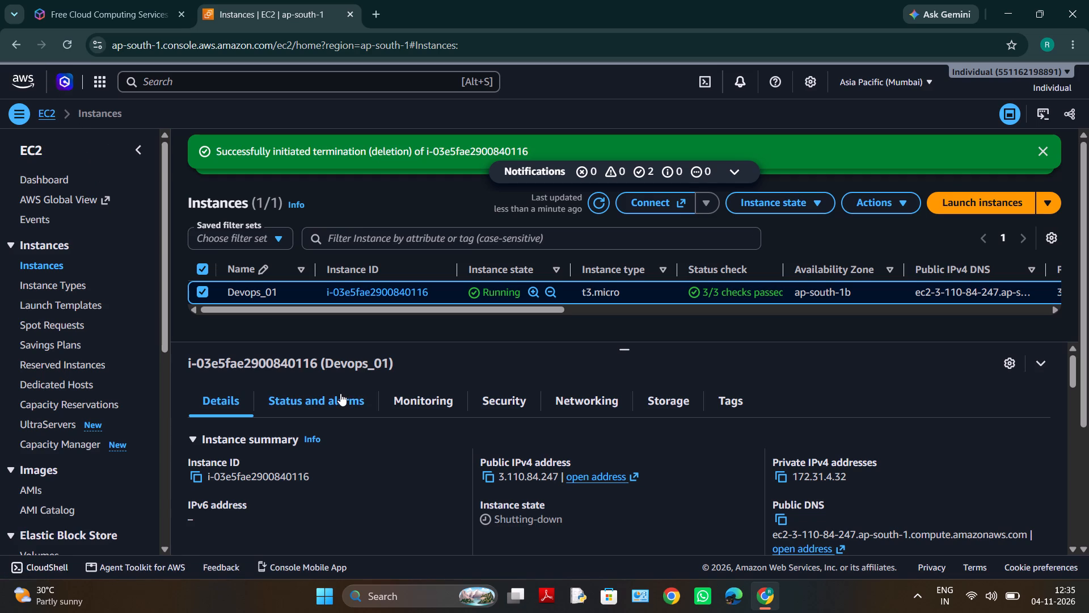
click(297, 298)
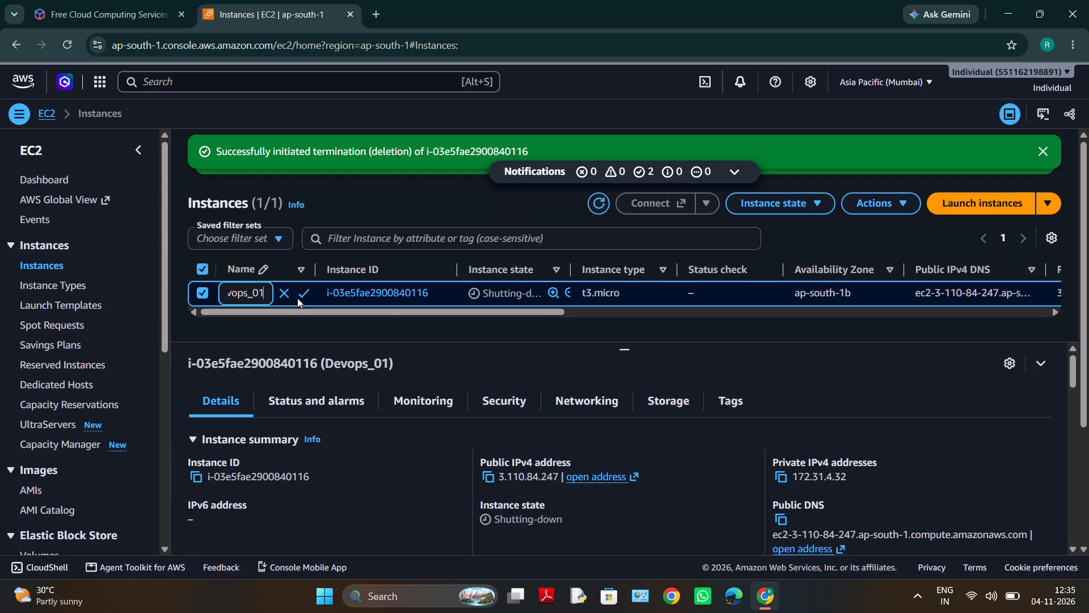
Go back from the EC2 instances list through the EC2 dashboard to Console Home.
scroll(297, 298, right, 4)
scroll(88, 205, right, 9)
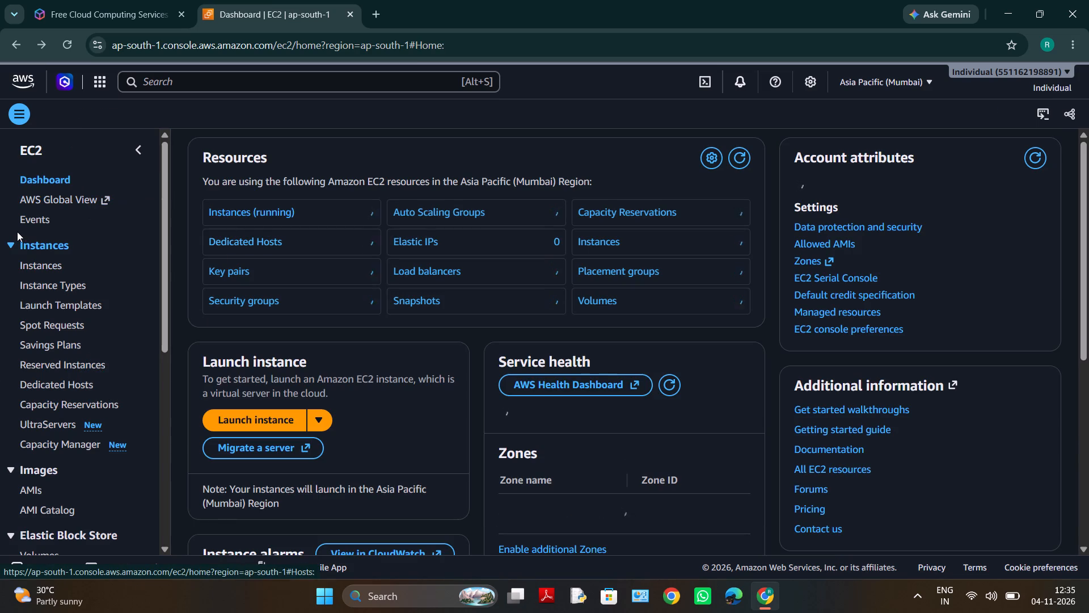
scroll(16, 230, right, 6)
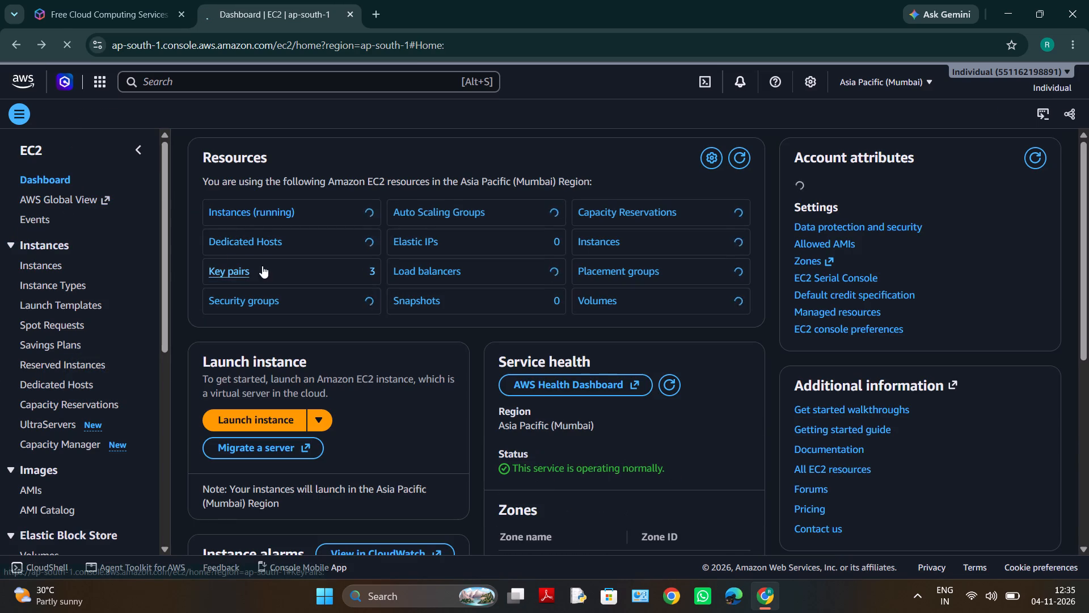
click(22, 120)
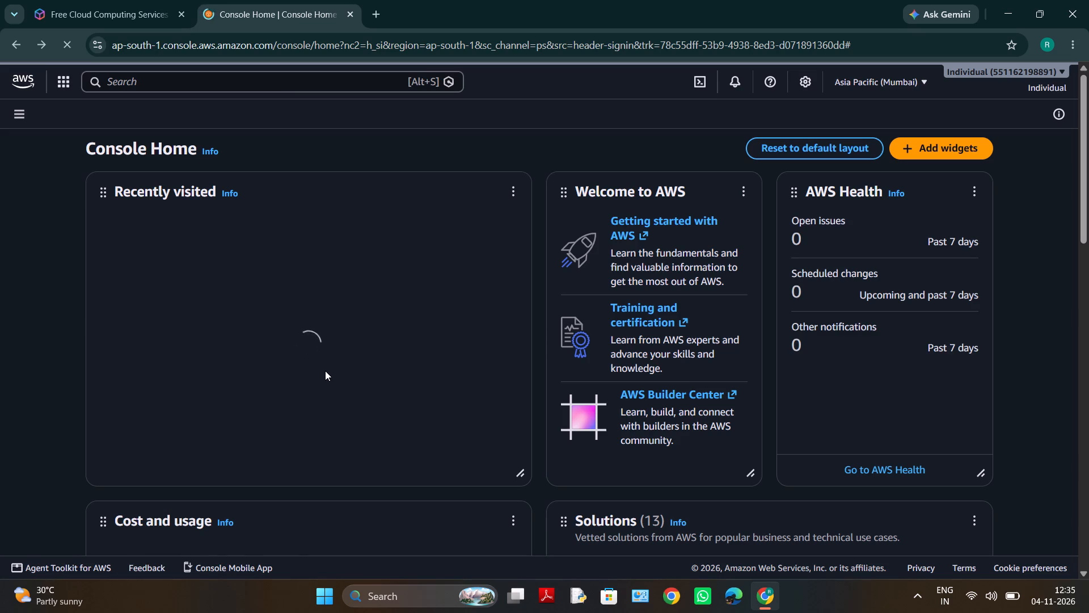
Examine the Cost and usage widget on Console Home, including remaining credits and the Nov 26 cost breakdown by service.
scroll(325, 371, down, 1)
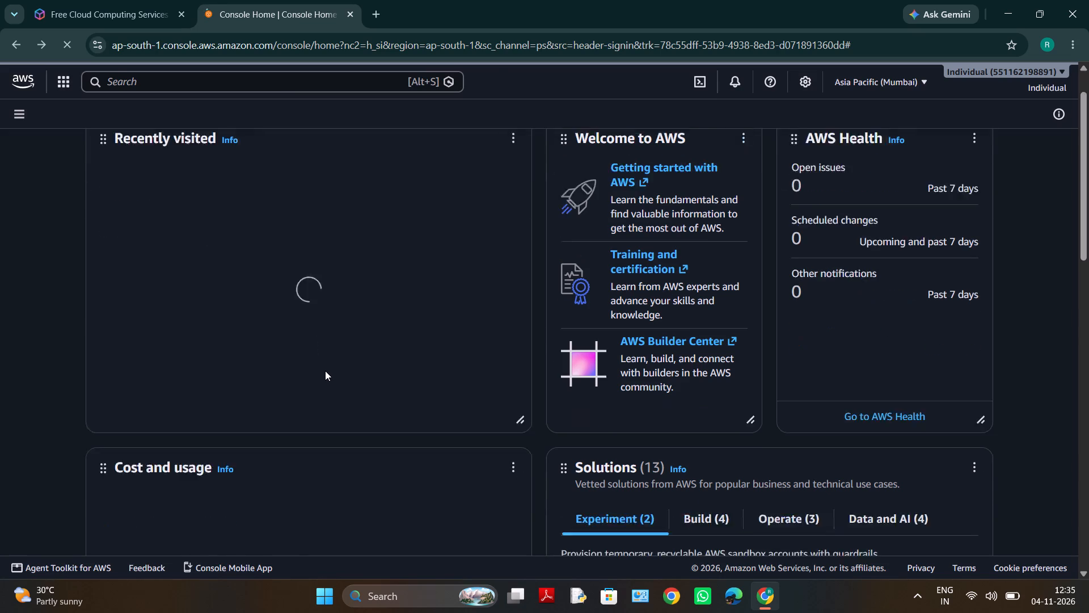
scroll(325, 371, down, 2)
scroll(325, 371, up, 3)
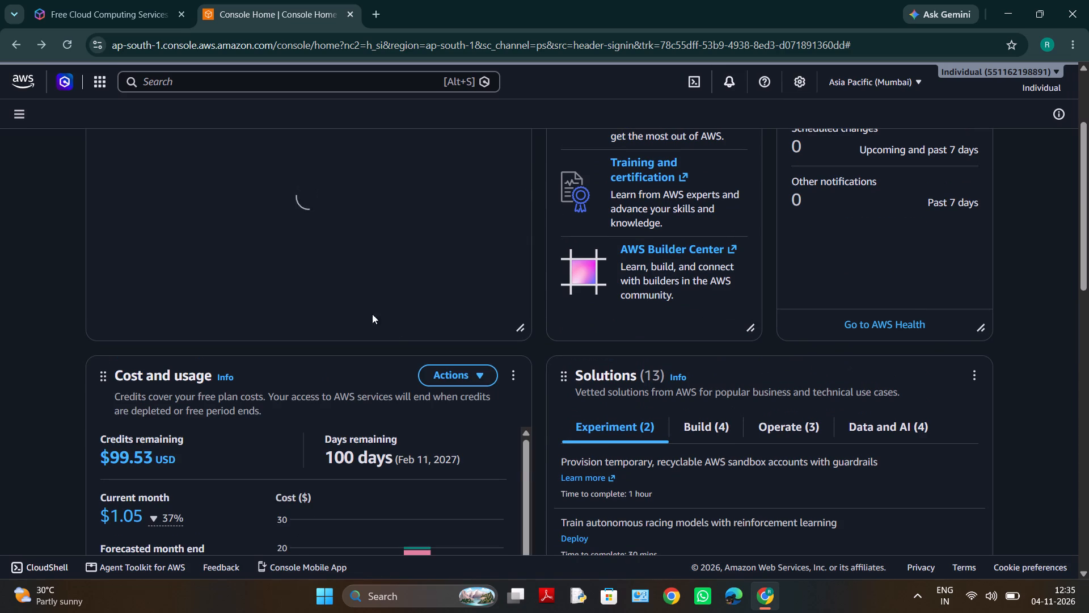
scroll(441, 448, down, 4)
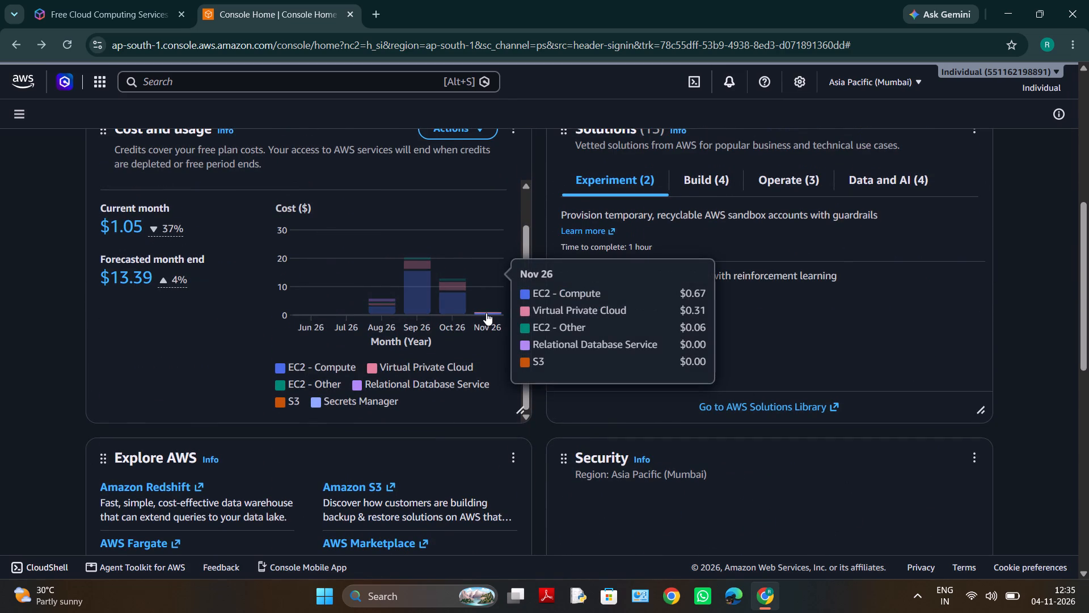
scroll(396, 317, up, 3)
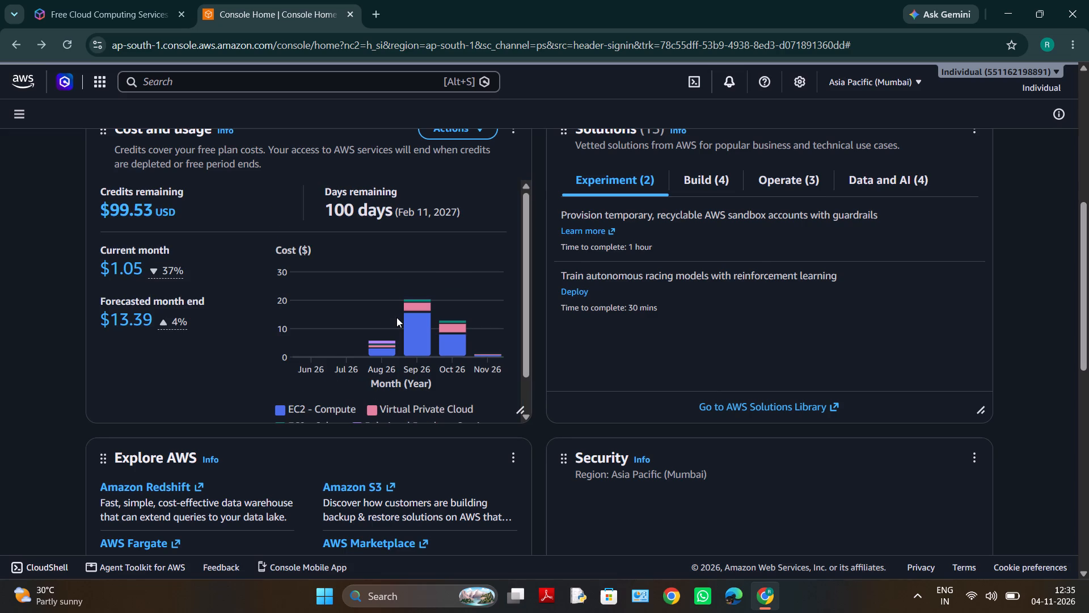
scroll(396, 317, up, 3)
scroll(411, 180, up, 2)
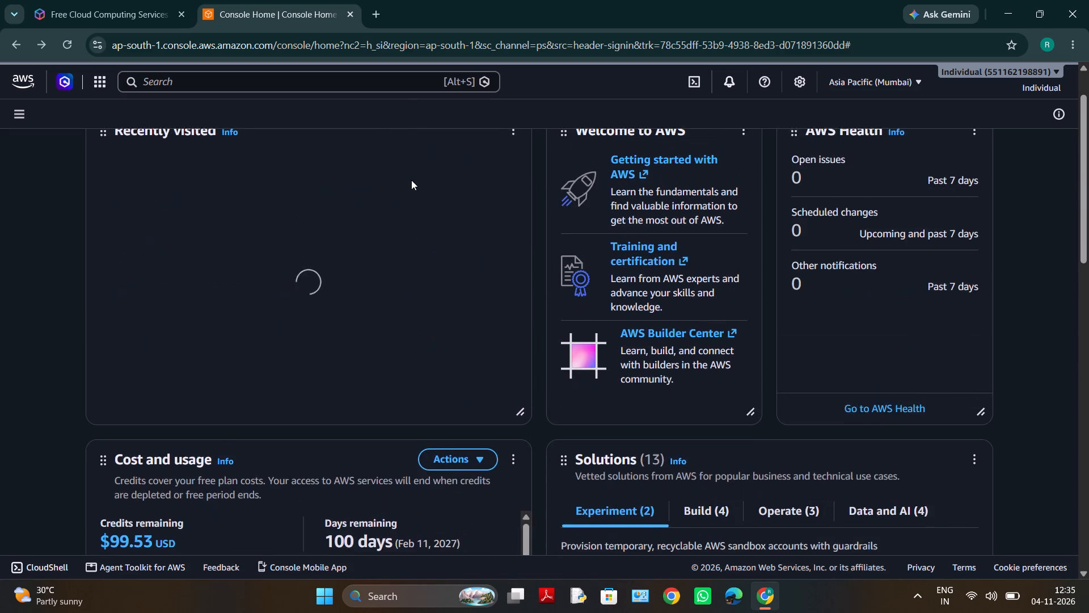
scroll(411, 180, up, 2)
scroll(471, 408, down, 4)
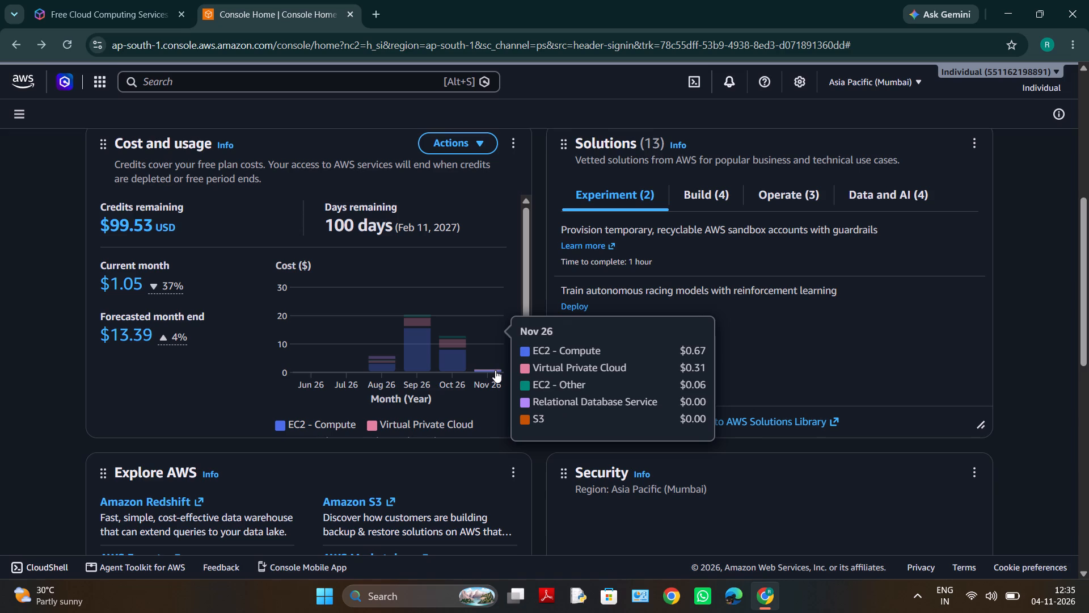
scroll(426, 247, up, 4)
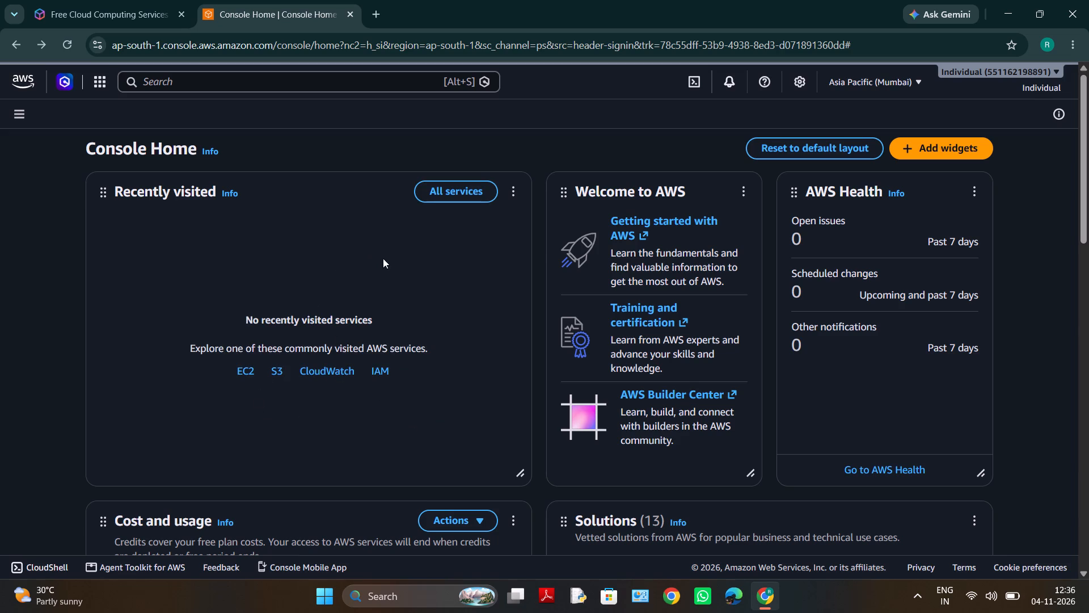
Reload the Console Home page to refresh its widgets.
scroll(233, 289, right, 1)
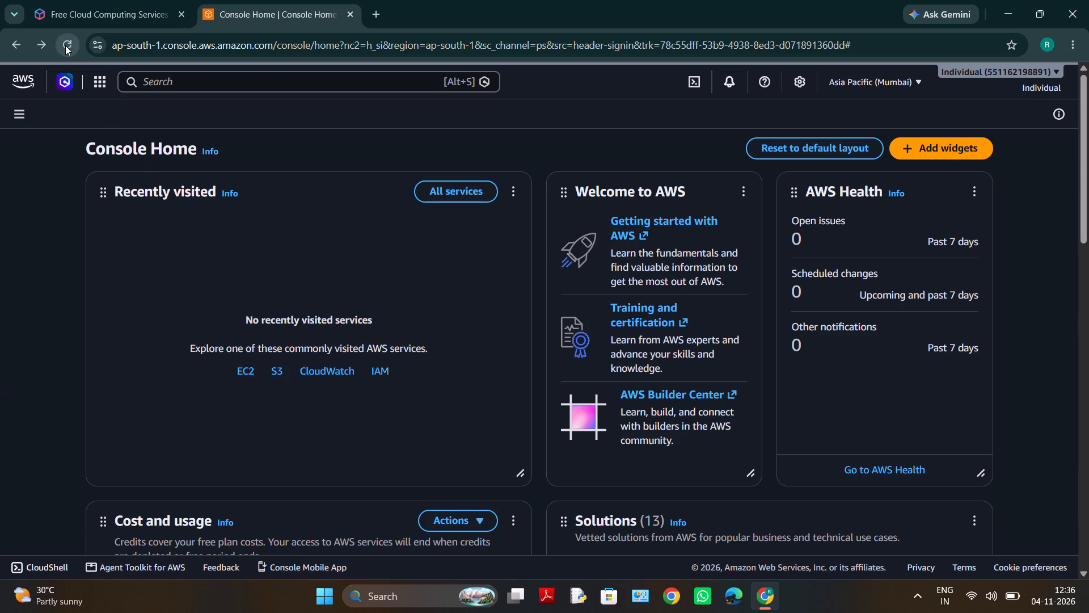
click(65, 45)
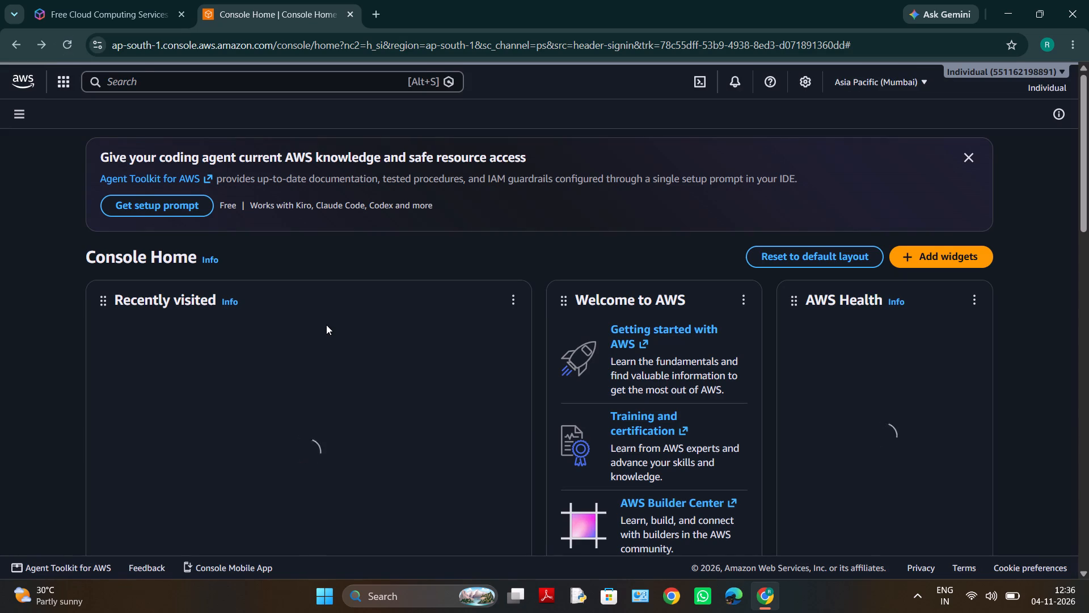
scroll(326, 325, down, 1)
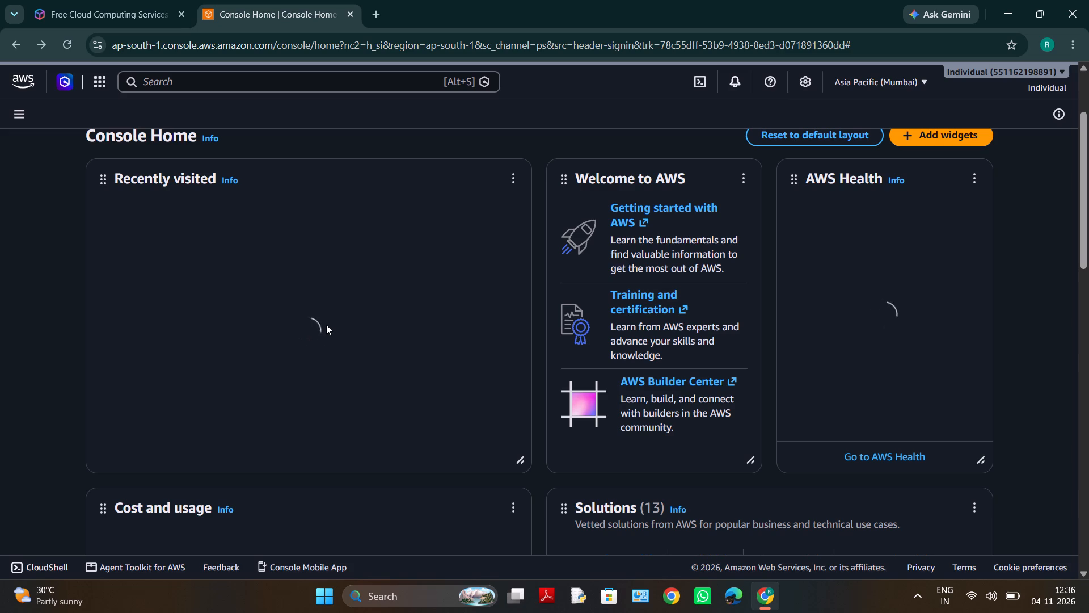
scroll(326, 325, up, 1)
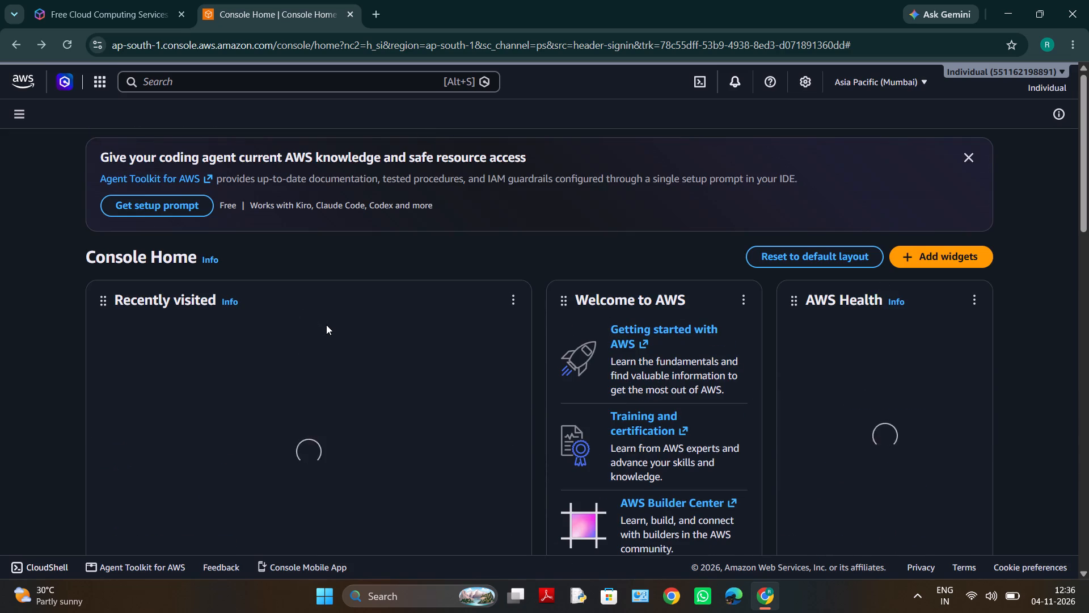
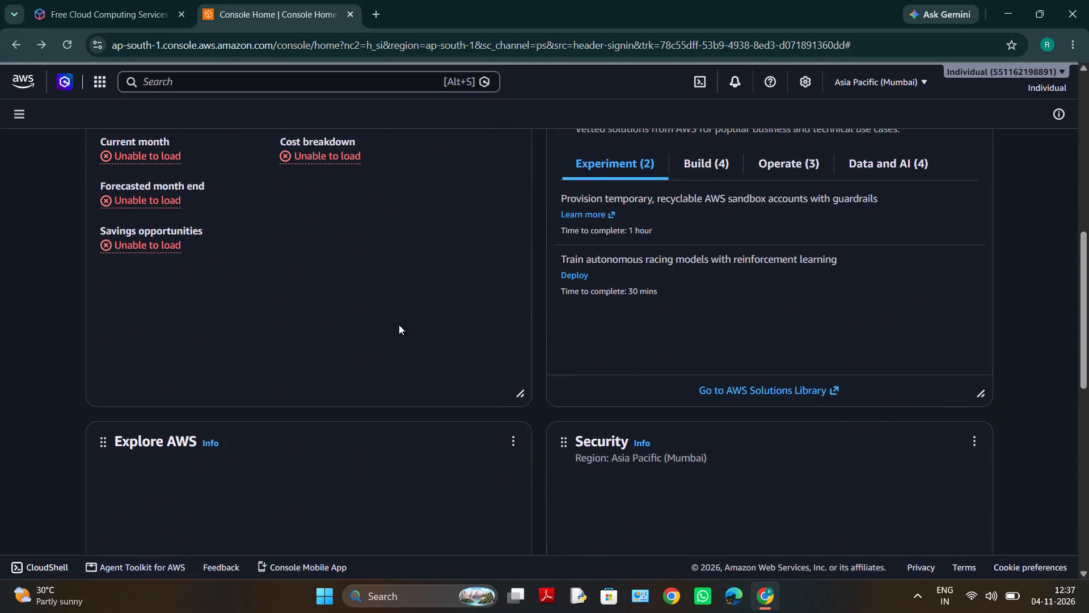
Reload the Console Home page again to refresh the Cost and usage widget.
scroll(416, 269, up, 2)
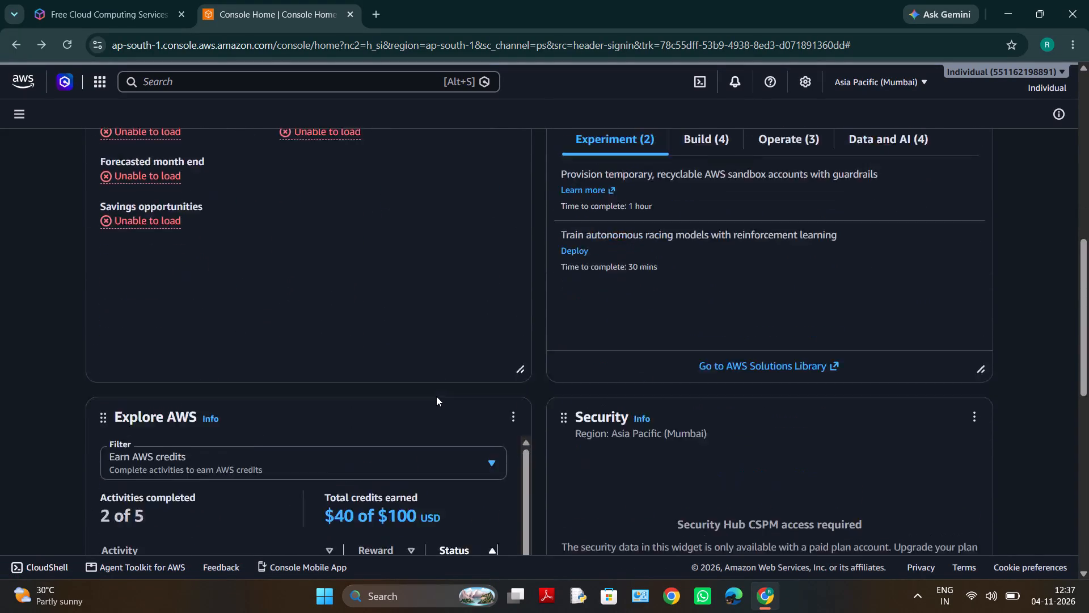
click(71, 40)
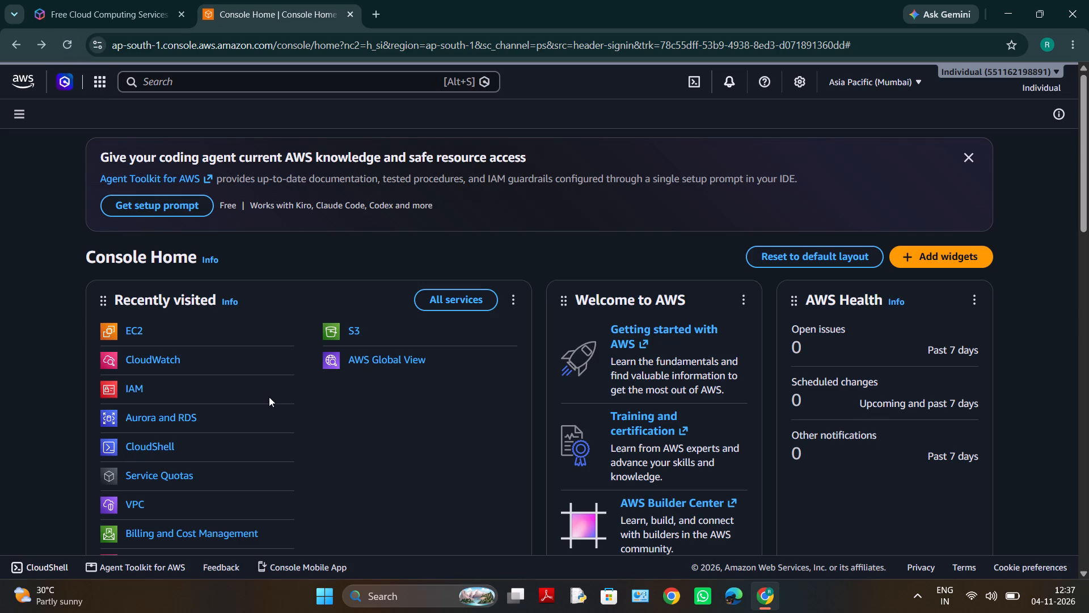
Open the VPC service from the recently visited services on Console Home.
scroll(269, 397, down, 2)
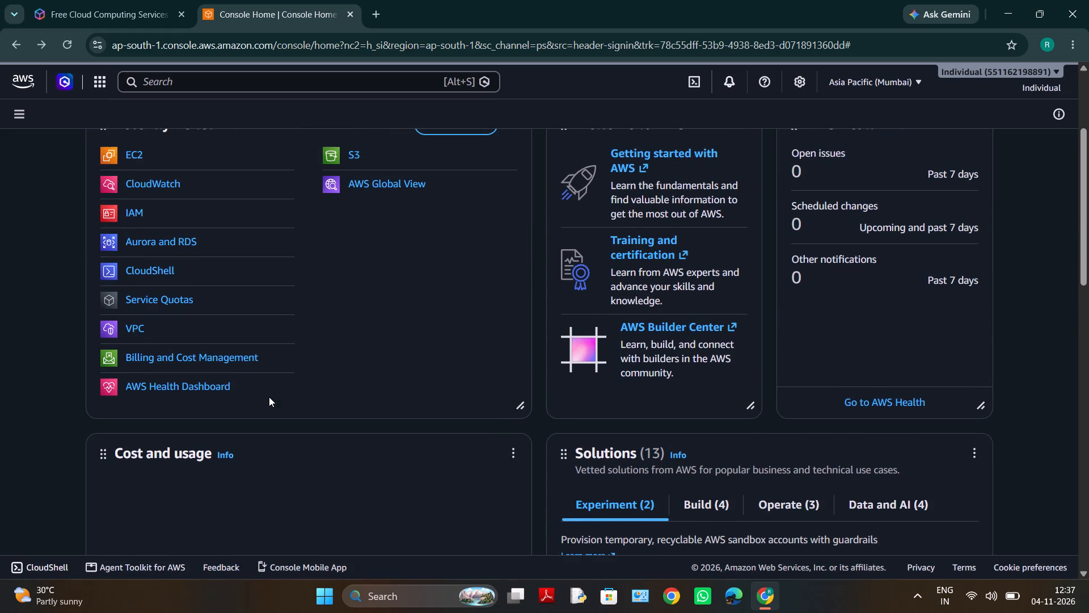
click(138, 325)
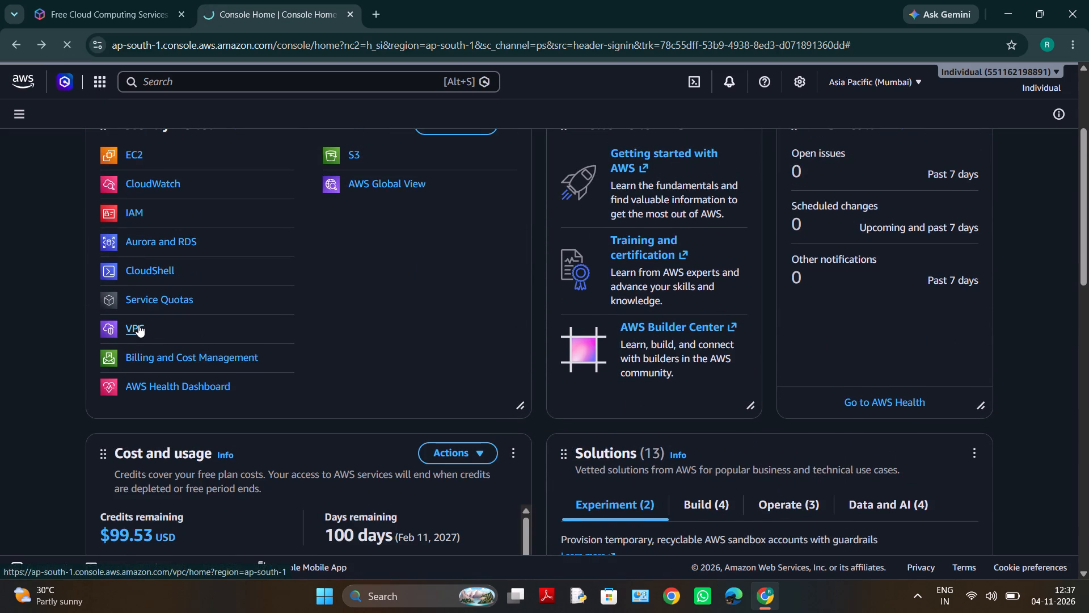
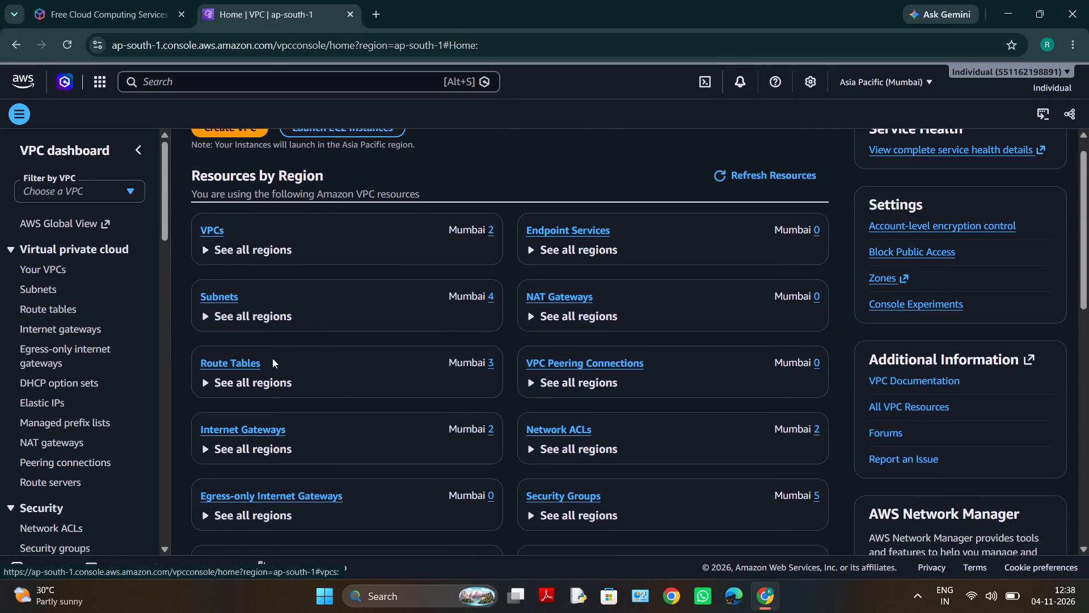
Open the Your VPCs list from the VPC dashboard.
scroll(272, 358, down, 1)
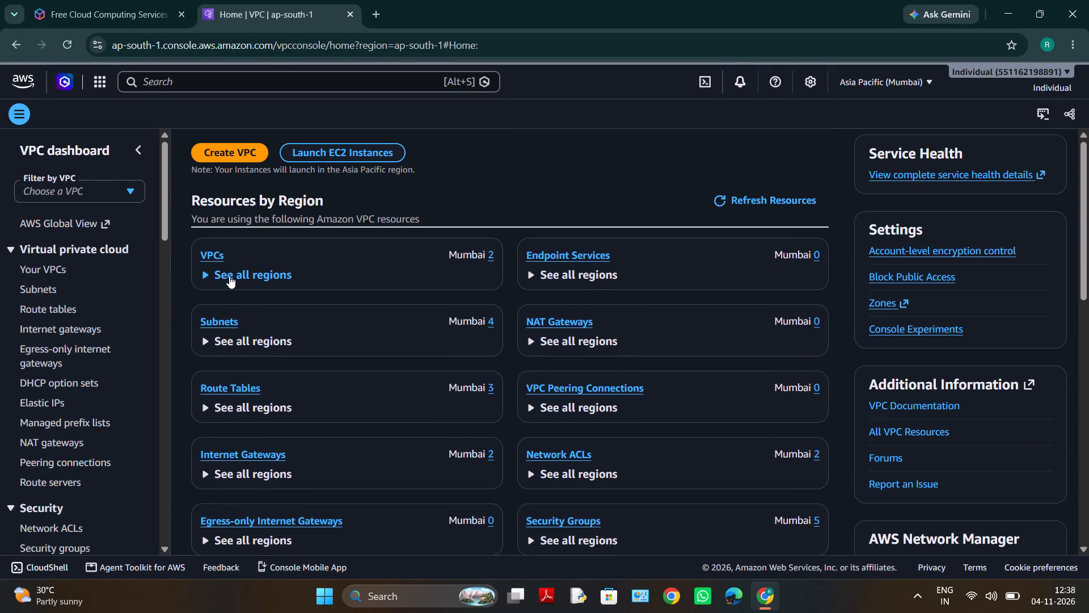
click(54, 268)
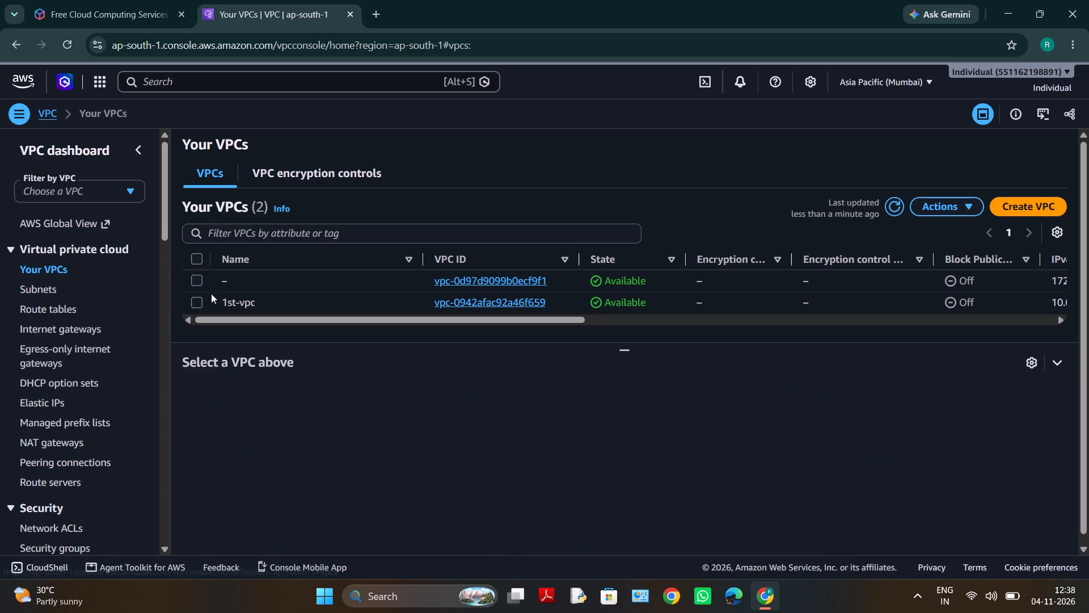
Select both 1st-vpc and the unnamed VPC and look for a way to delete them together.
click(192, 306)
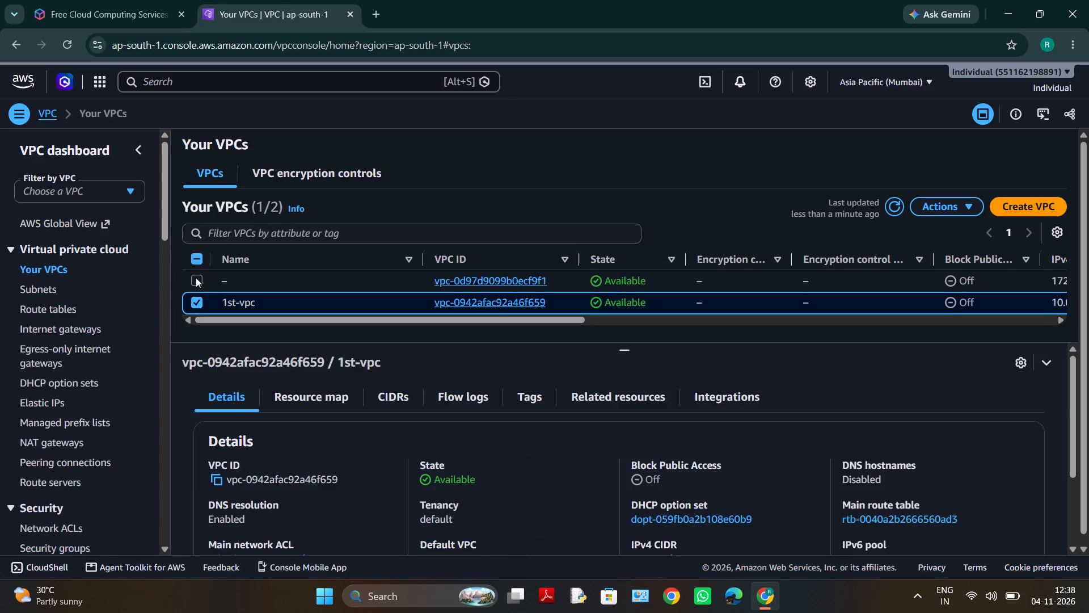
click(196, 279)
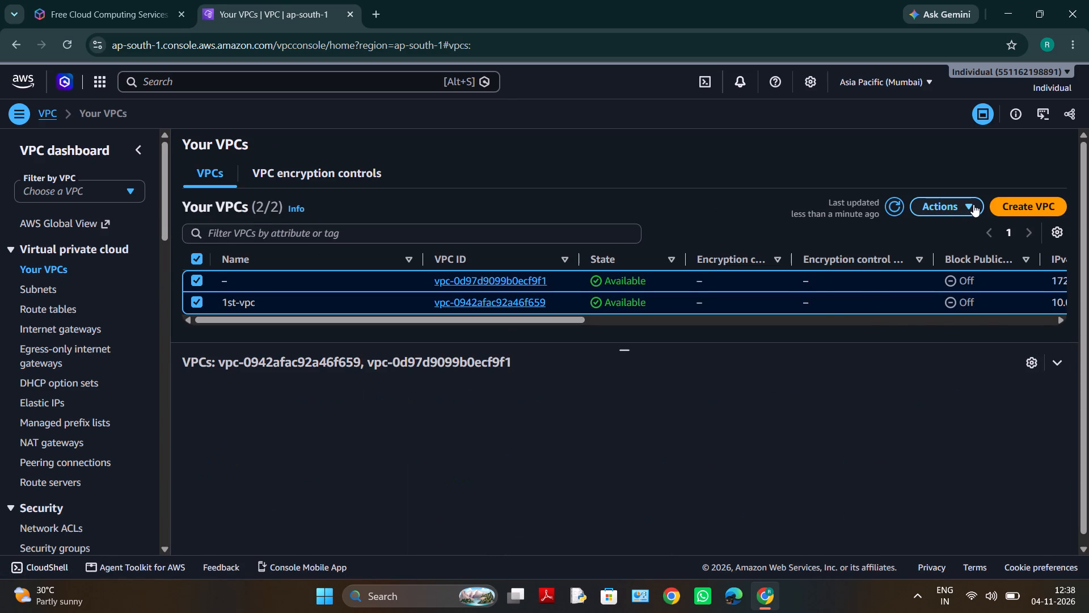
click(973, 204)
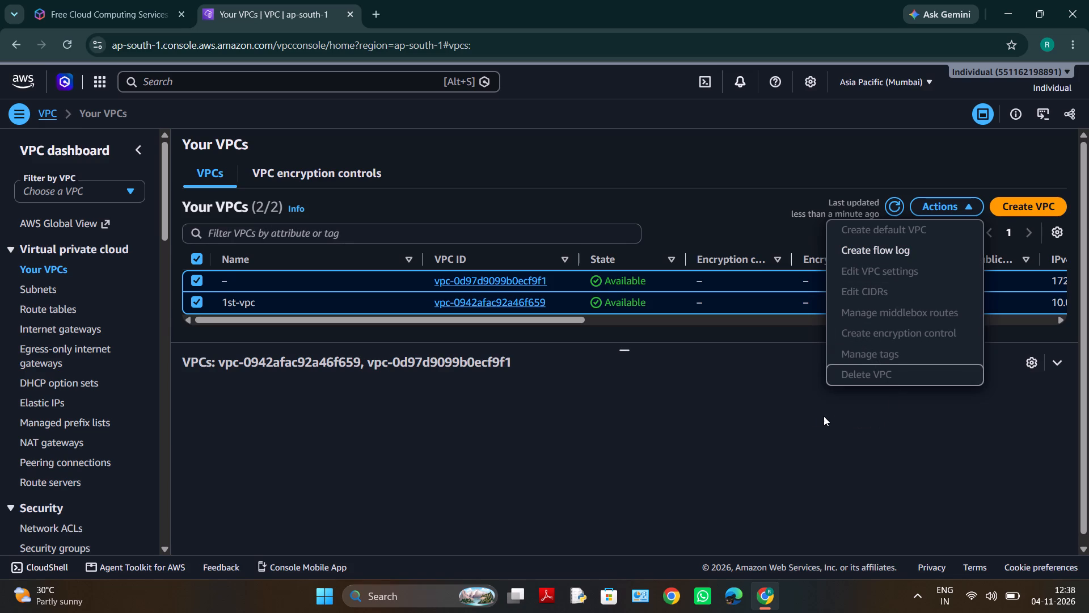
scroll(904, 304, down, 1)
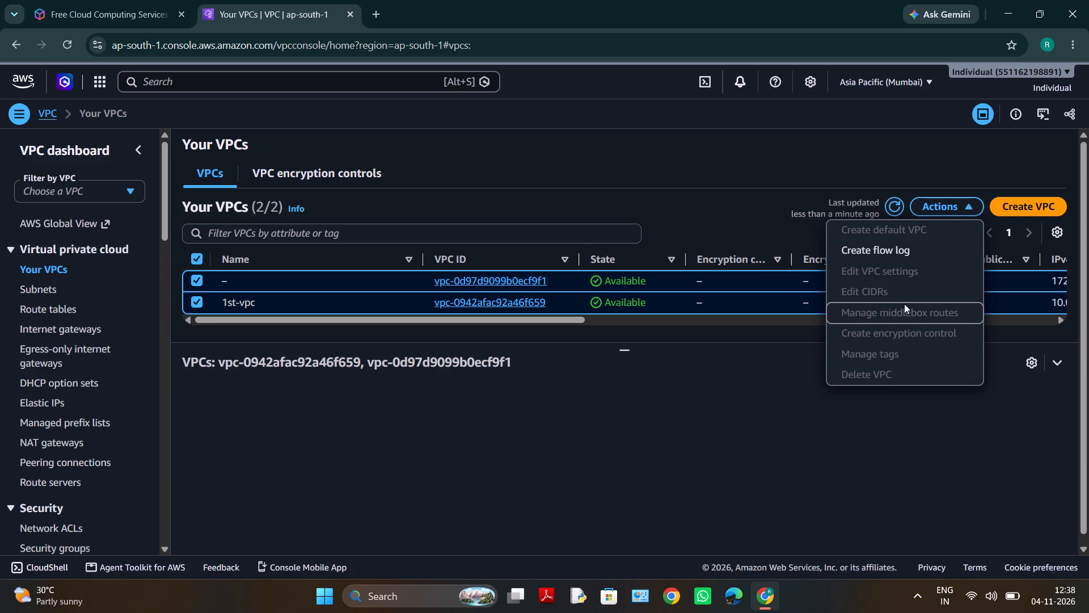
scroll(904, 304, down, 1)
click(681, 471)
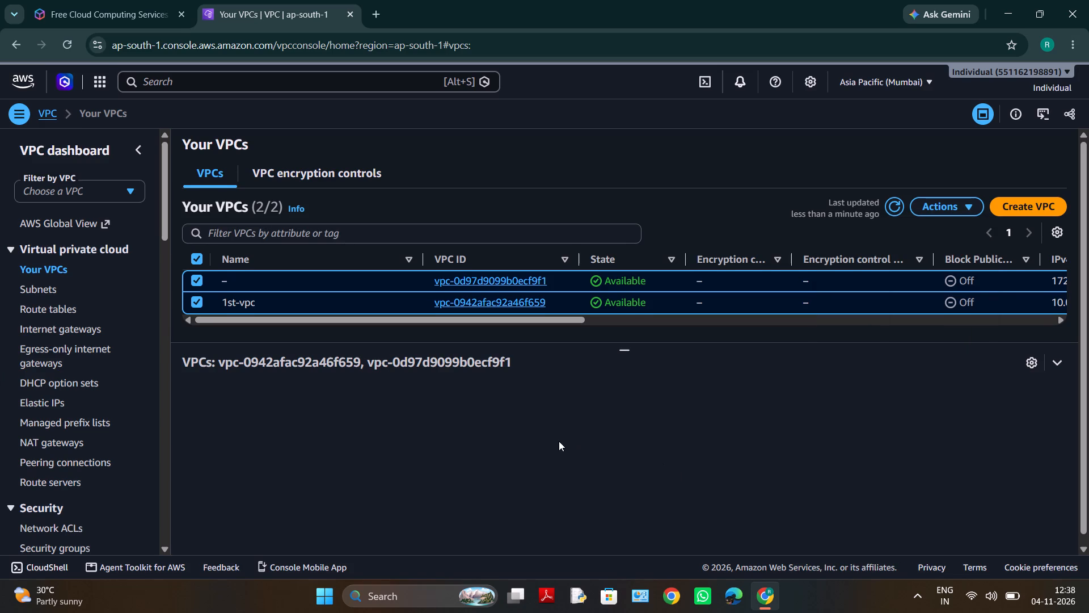
Check the VPC encryption controls and their available actions, and return to the VPC list.
click(345, 172)
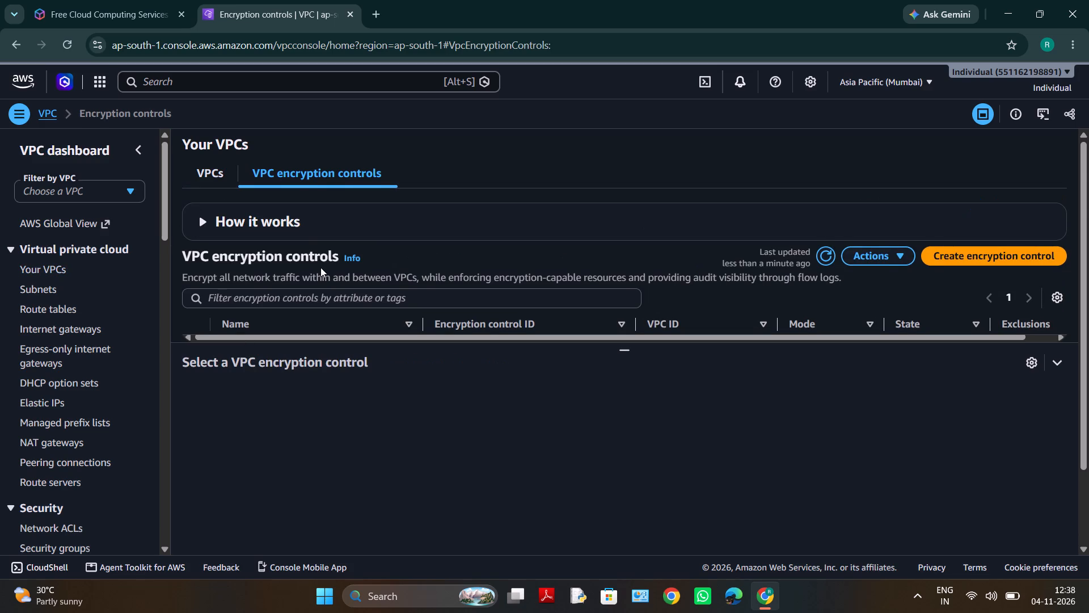
scroll(320, 267, down, 2)
click(900, 253)
click(569, 453)
click(200, 170)
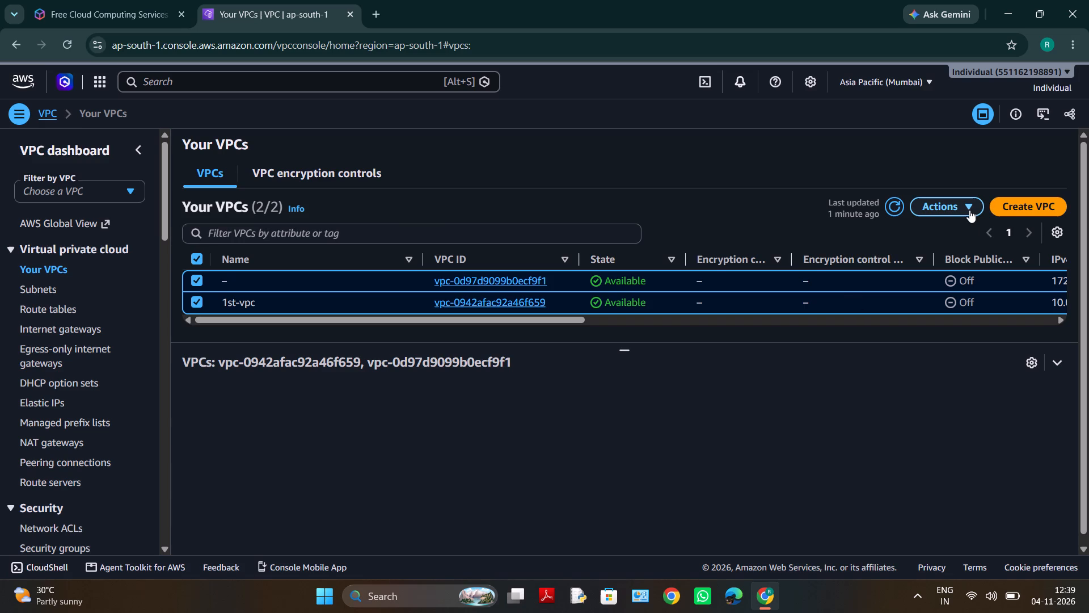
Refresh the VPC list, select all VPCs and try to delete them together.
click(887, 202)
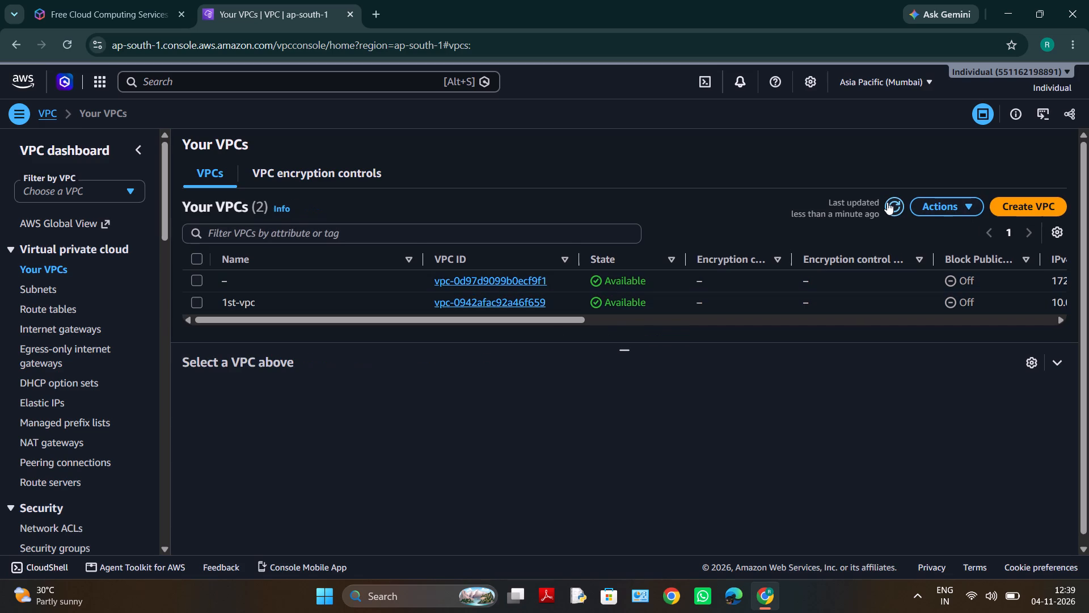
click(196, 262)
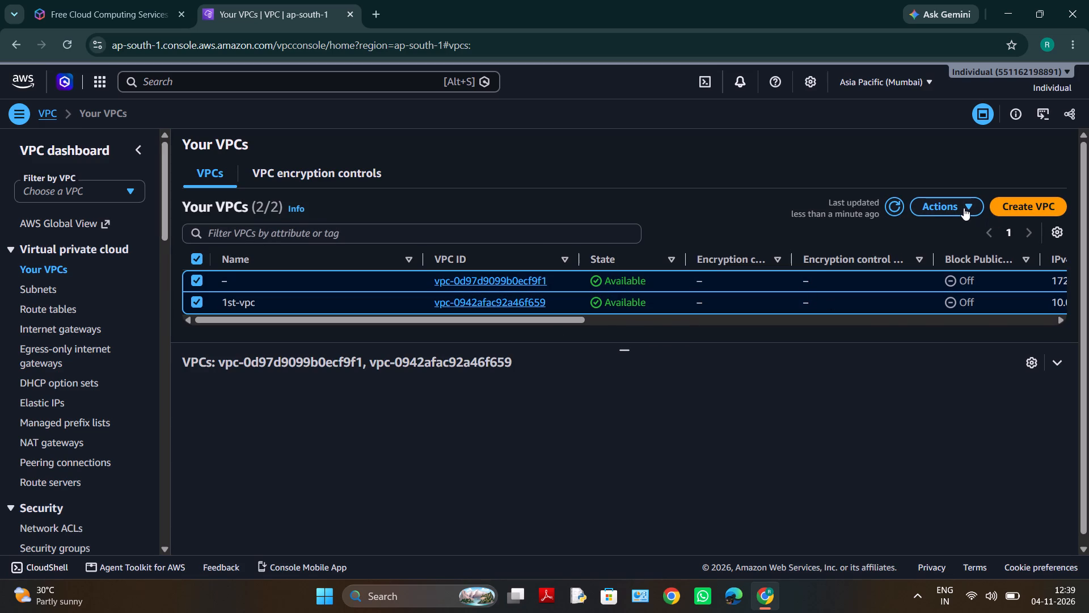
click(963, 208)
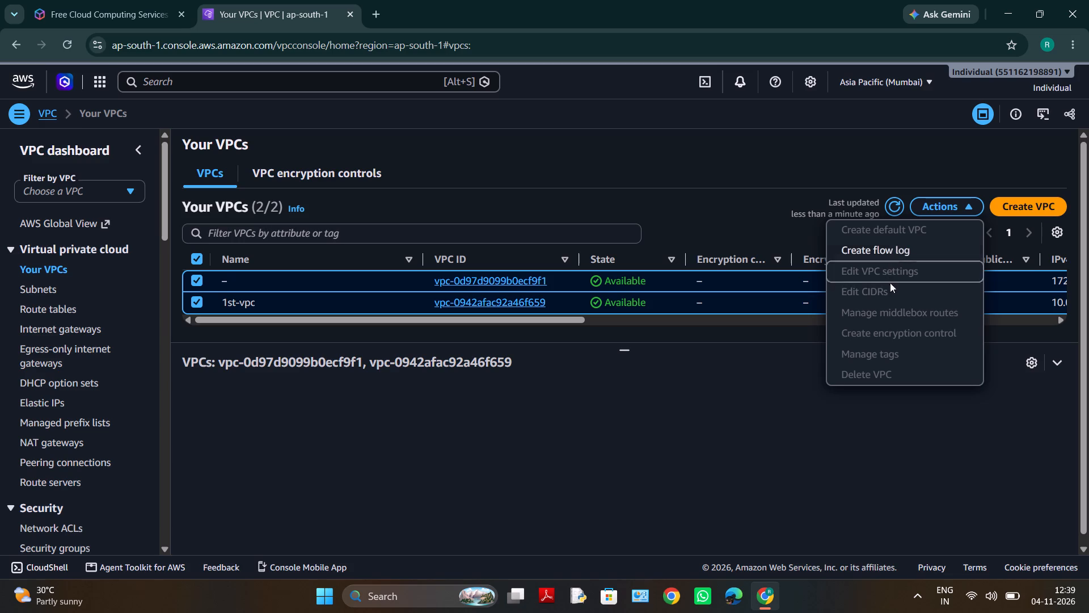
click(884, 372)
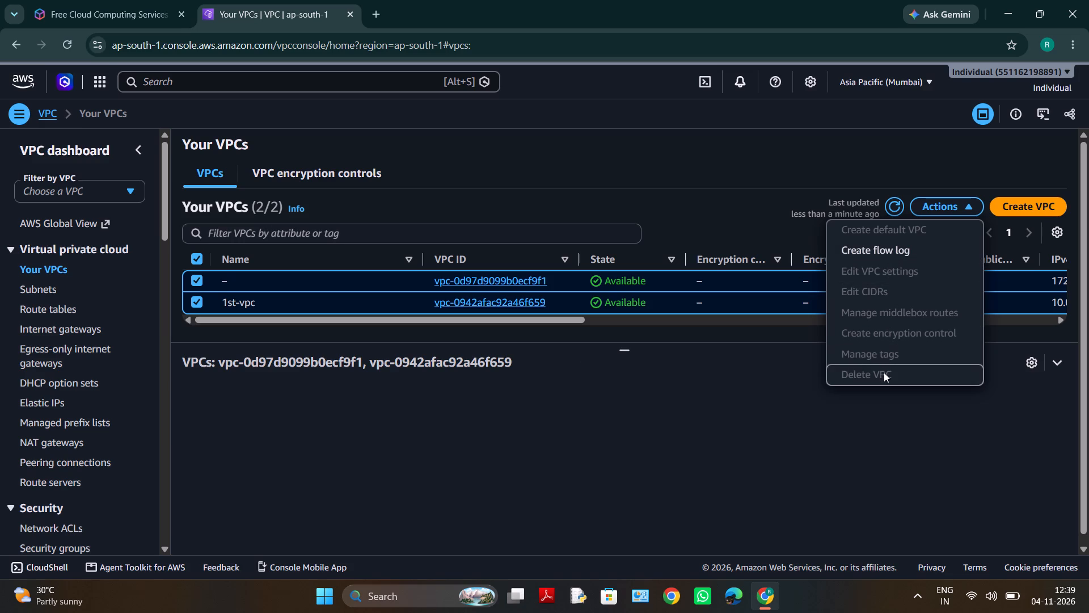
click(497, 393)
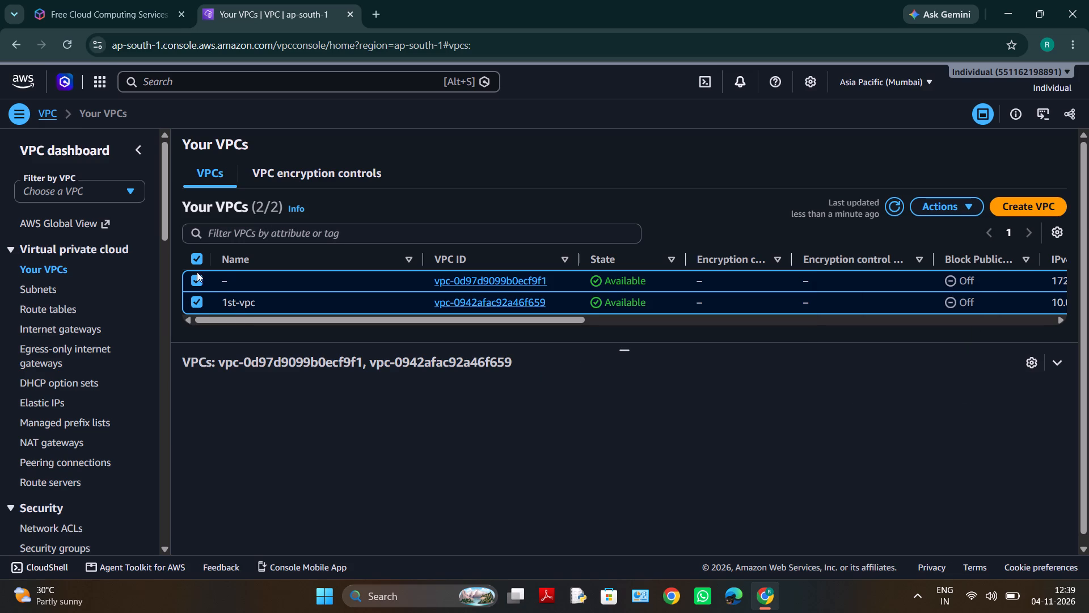
Delete only 1st-vpc with its associated resources, confirming with the word "delete".
click(196, 280)
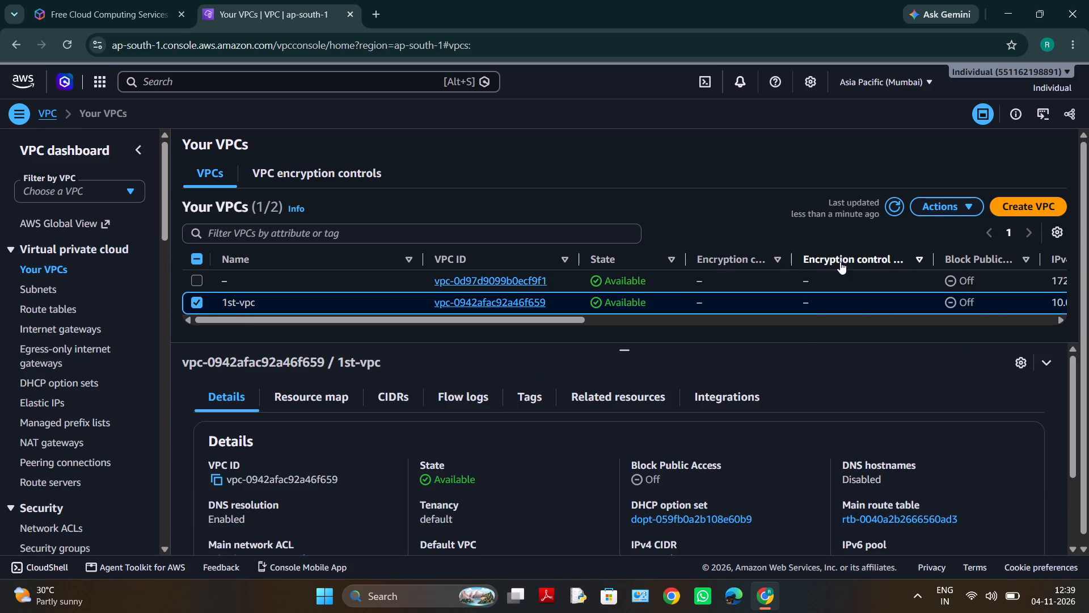
click(969, 208)
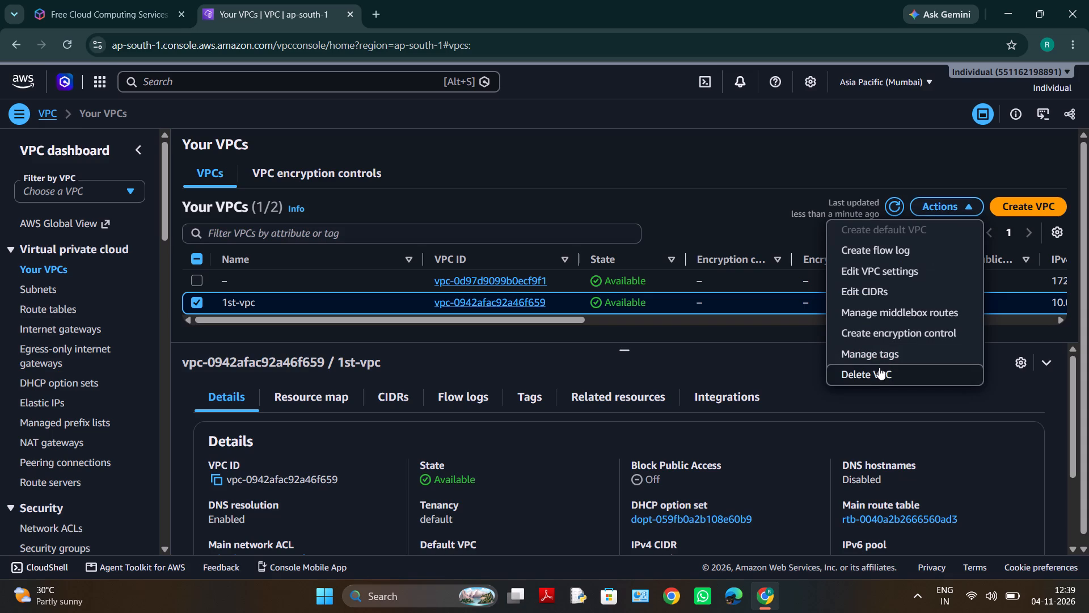
click(878, 370)
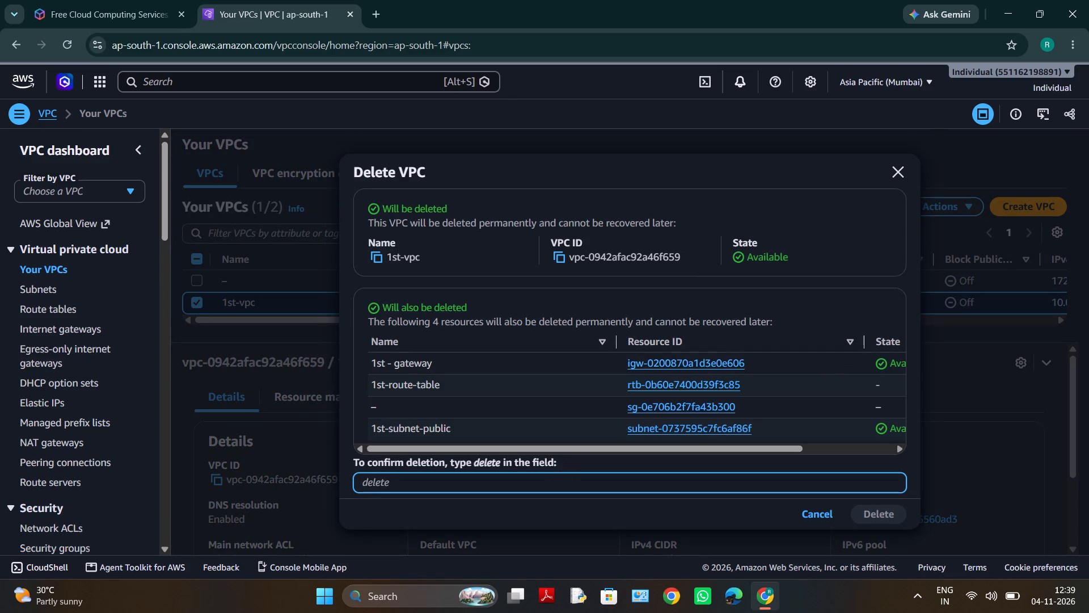
text(delete)
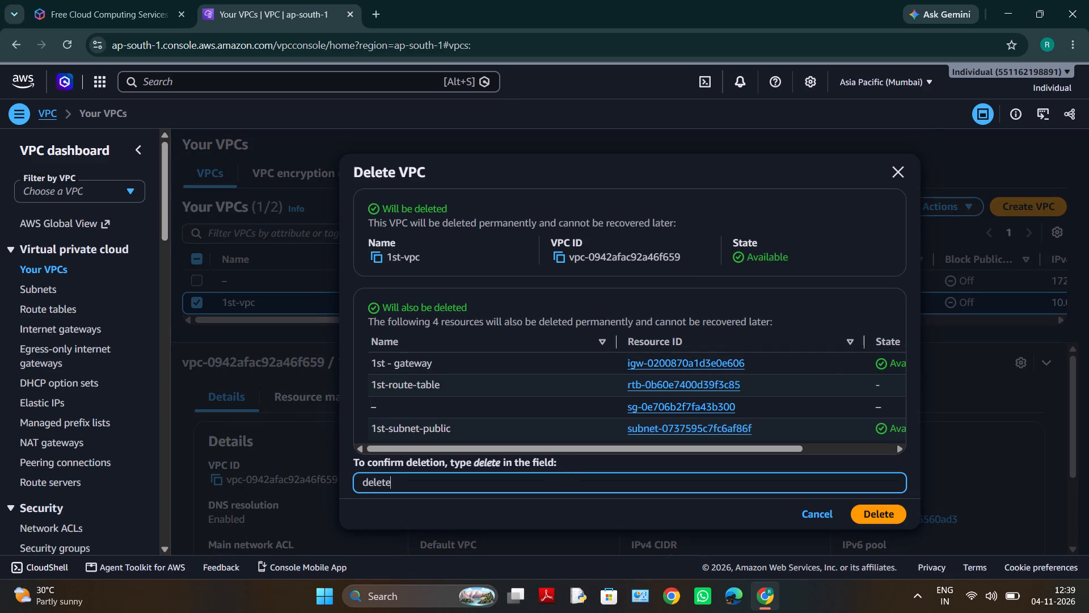
click(875, 516)
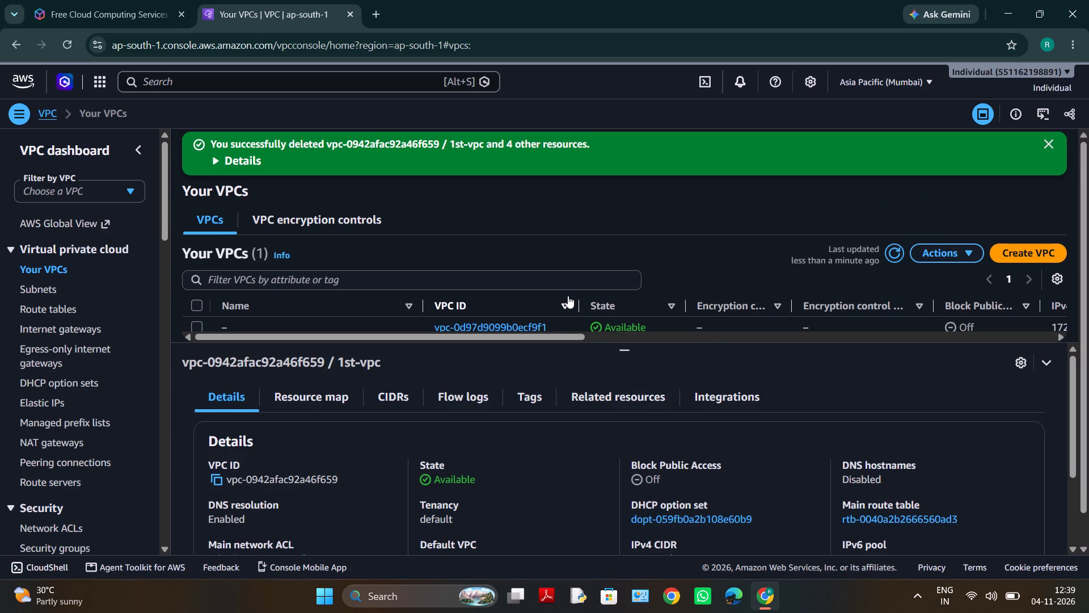
Delete the remaining unnamed default VPC, acknowledging the default VPC deletion and confirming with "delete default vpc".
scroll(689, 354, down, 2)
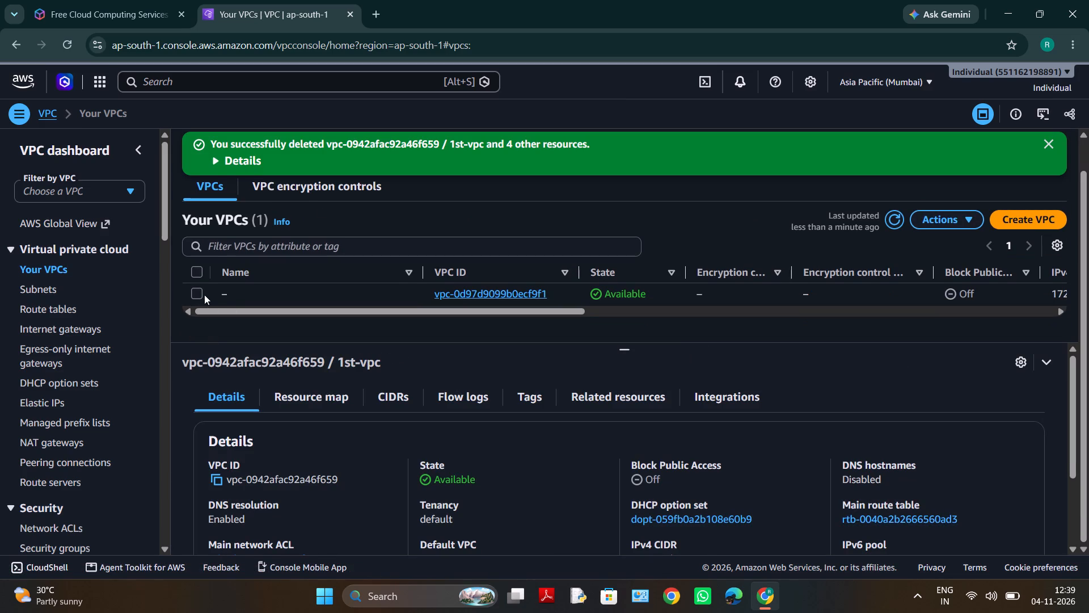
click(193, 289)
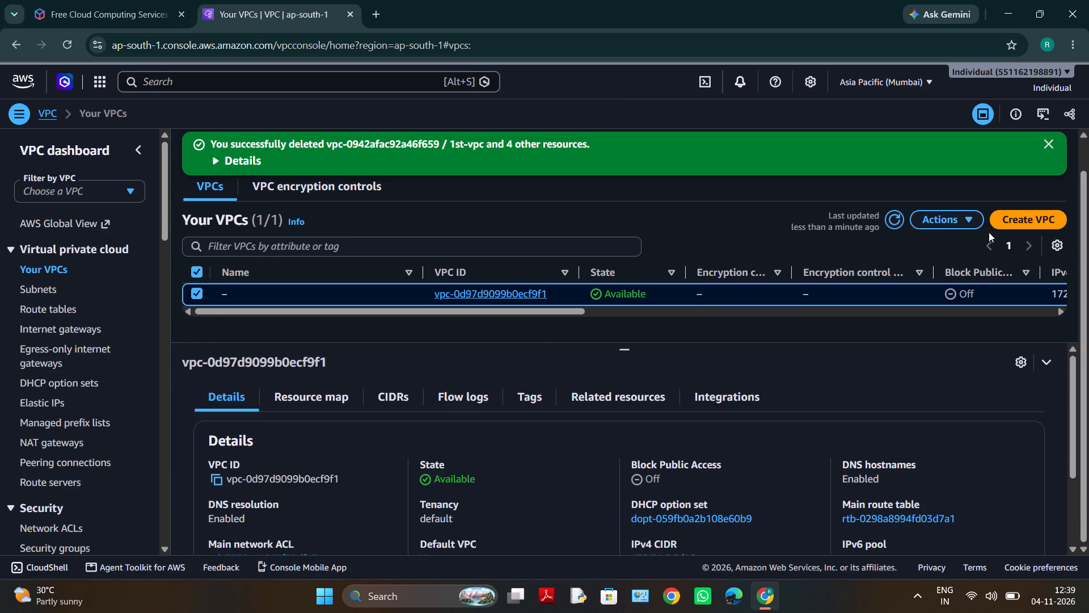
click(976, 221)
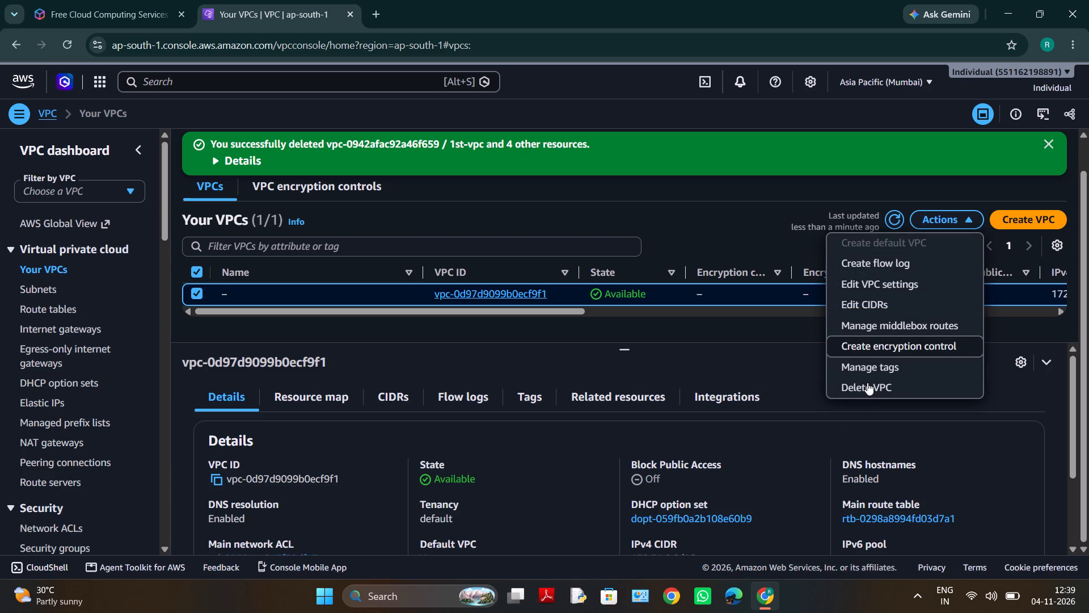
click(867, 382)
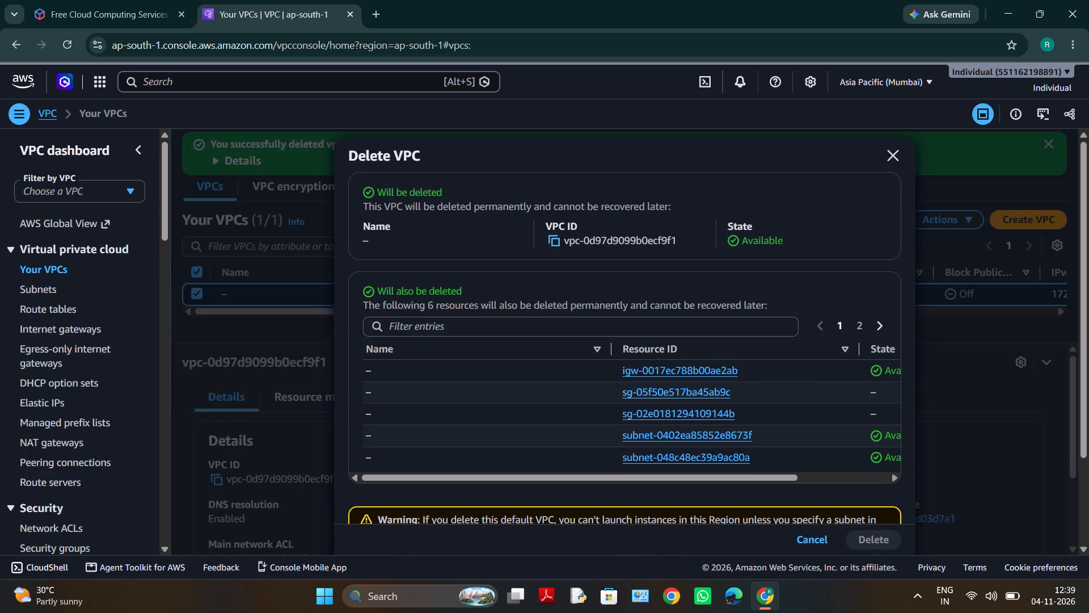
scroll(662, 433, down, 4)
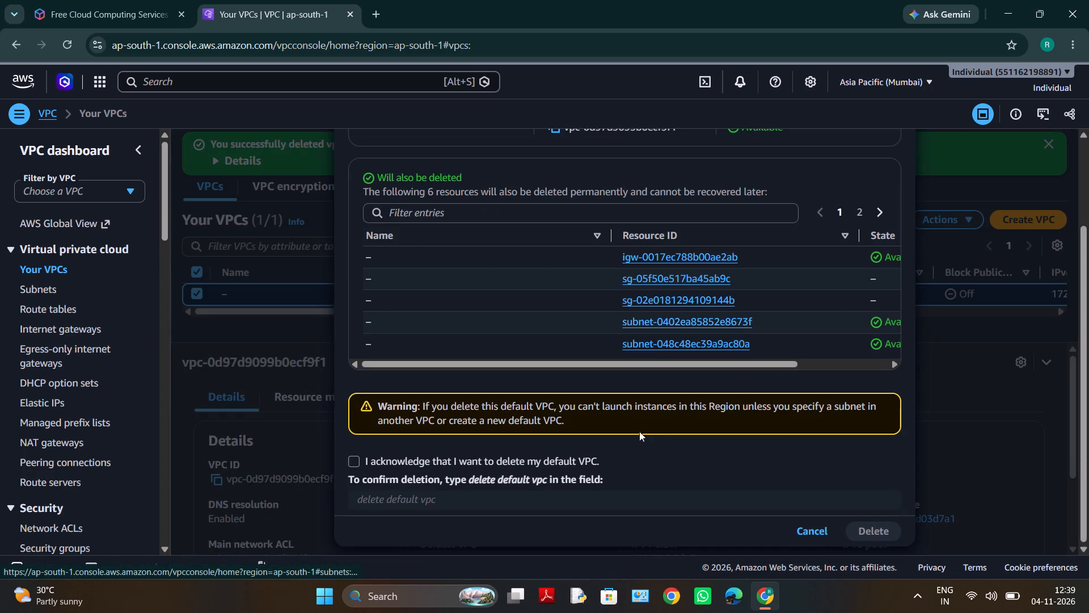
click(360, 463)
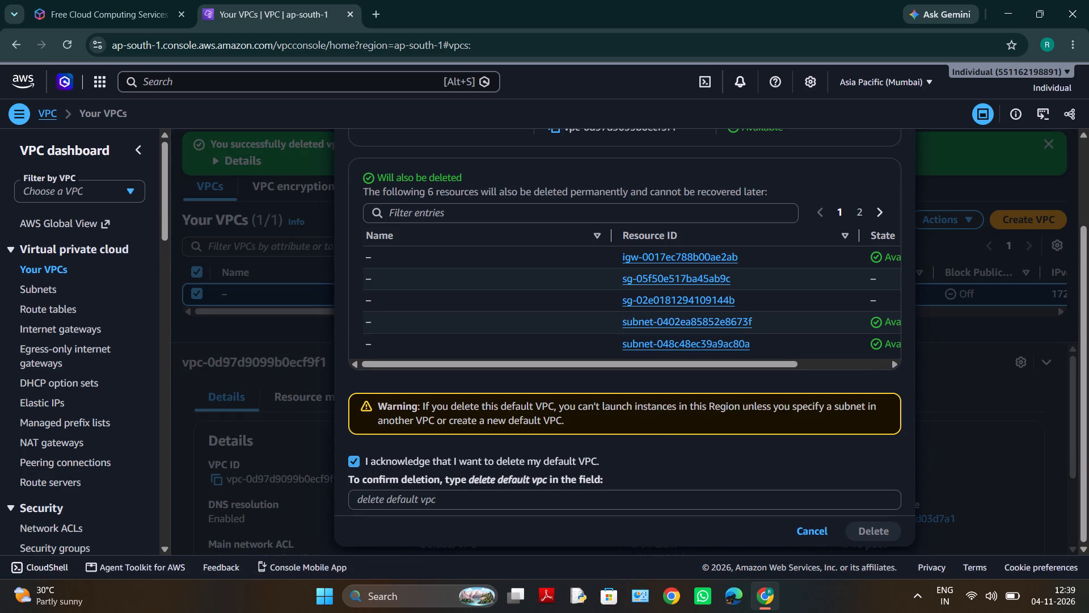
click(405, 499)
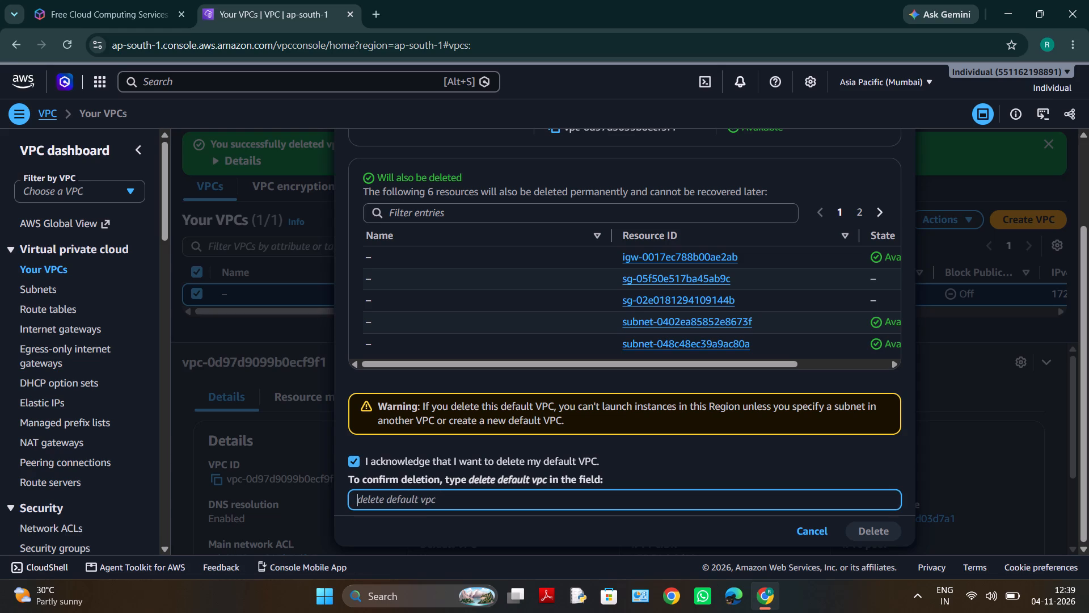
text(dek)
key(BackSpace)
text(lete)
key(space)
text(default vpc)
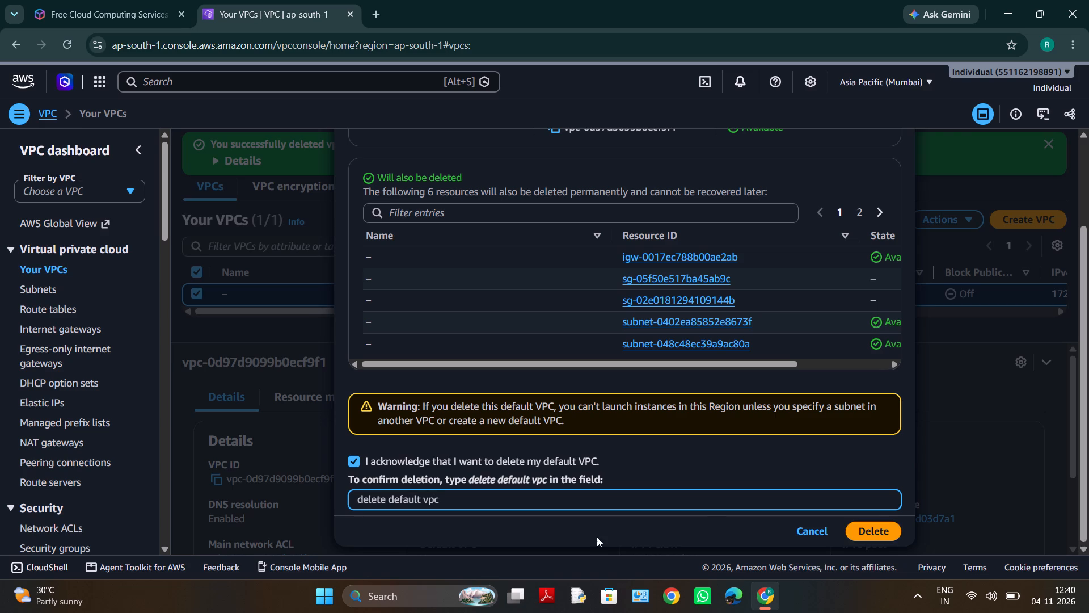
click(880, 529)
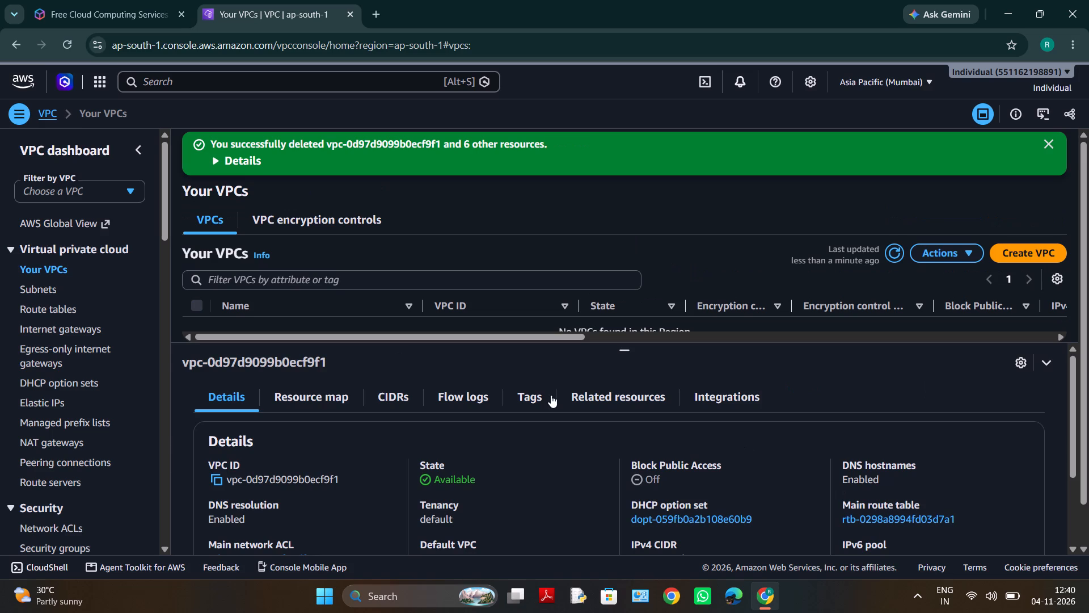
Return to the VPC dashboard home and review the Resources by Region overview for Mumbai.
scroll(193, 200, left, 2)
click(14, 42)
scroll(71, 87, up, 1)
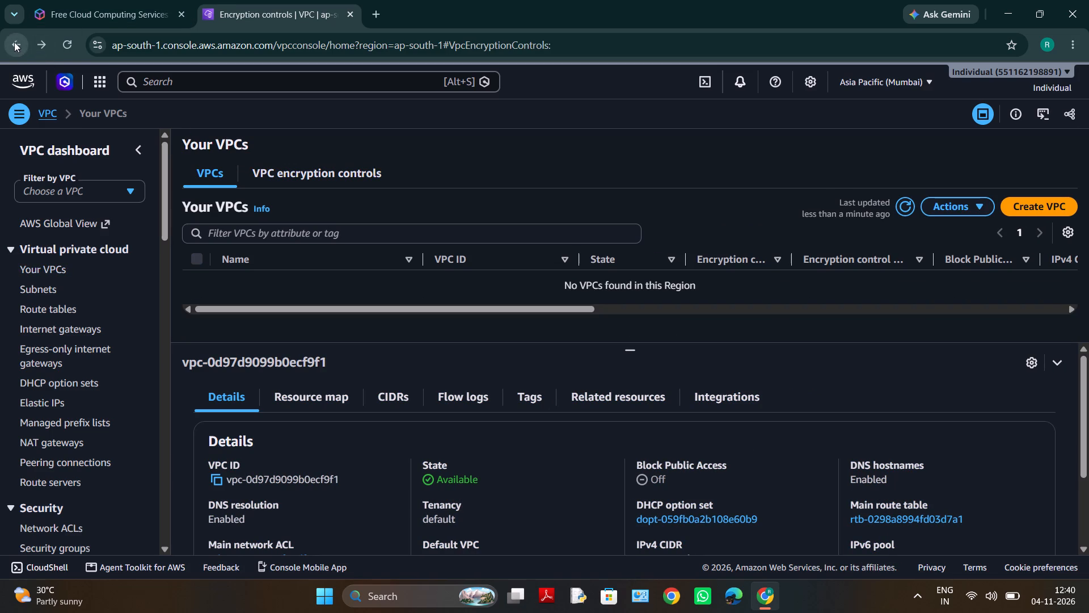
scroll(14, 42, up, 1)
click(13, 40)
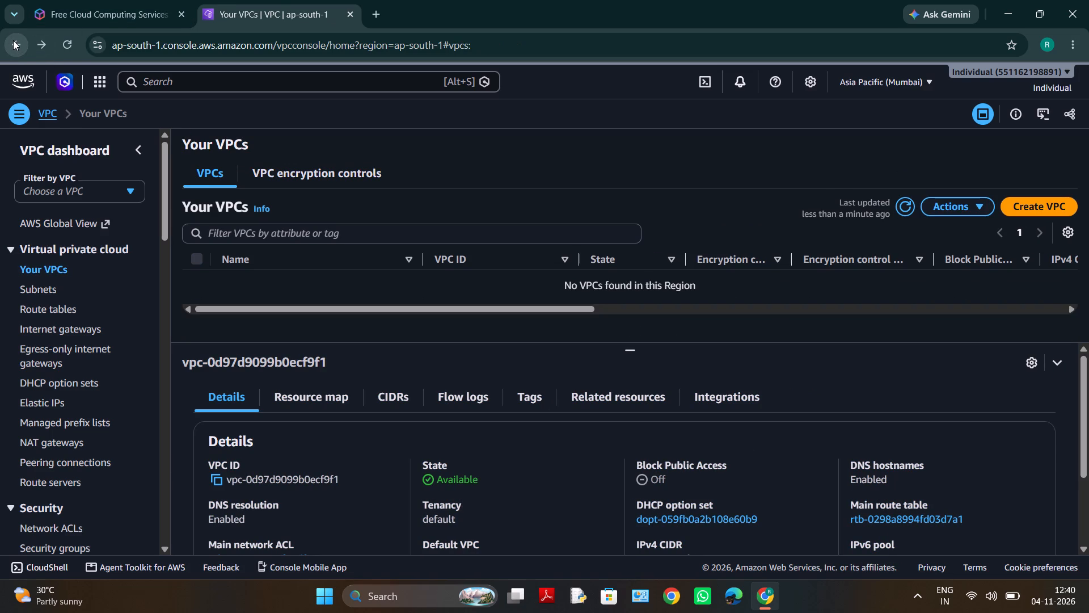
scroll(56, 96, up, 2)
scroll(247, 368, down, 4)
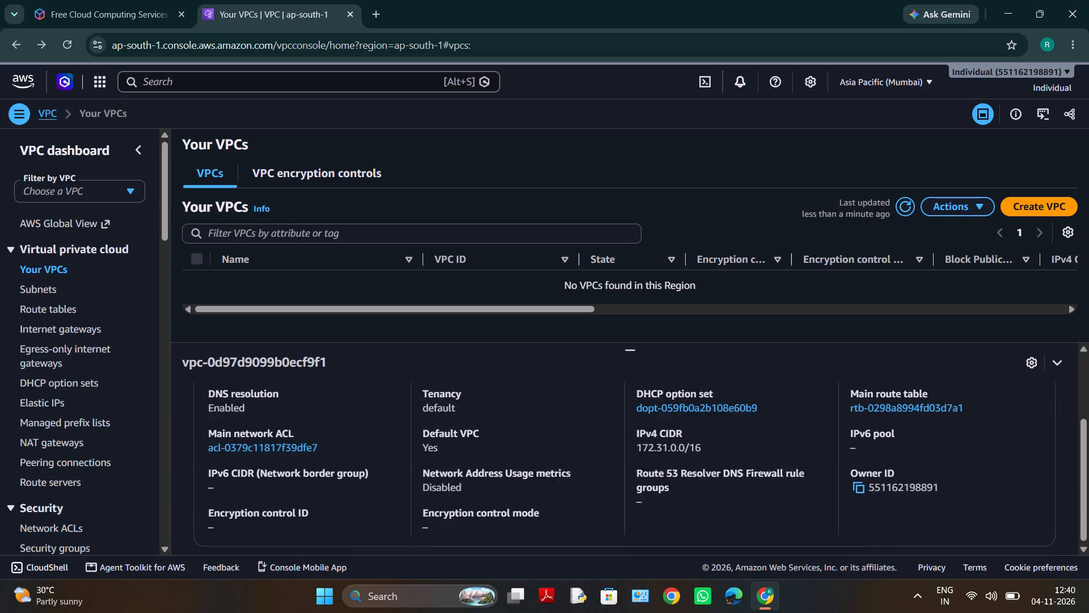
scroll(247, 368, up, 1)
scroll(0, 38, down, 1)
click(18, 37)
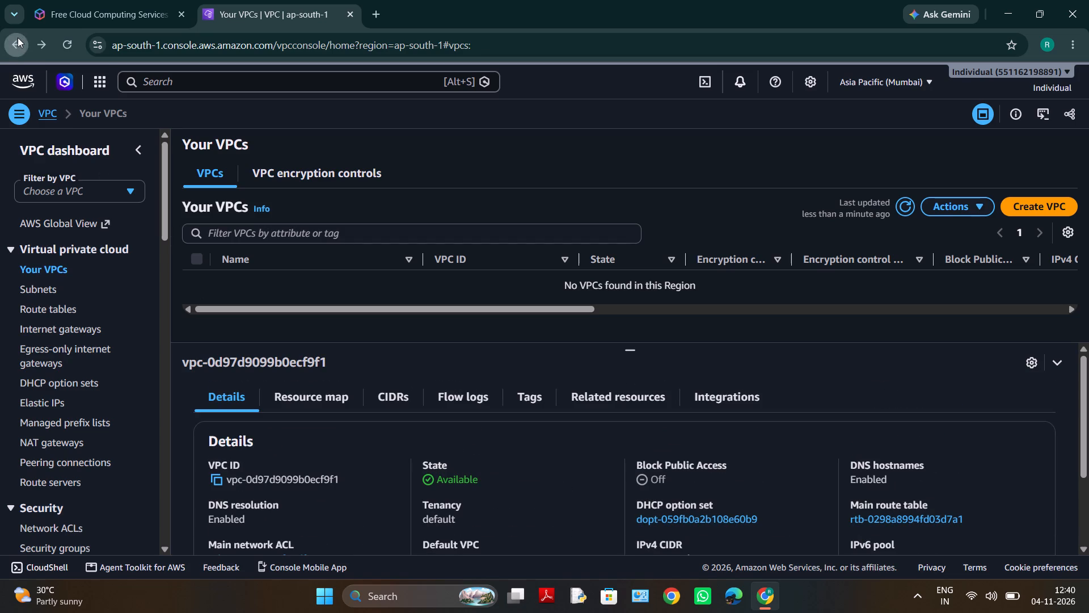
scroll(158, 173, right, 1)
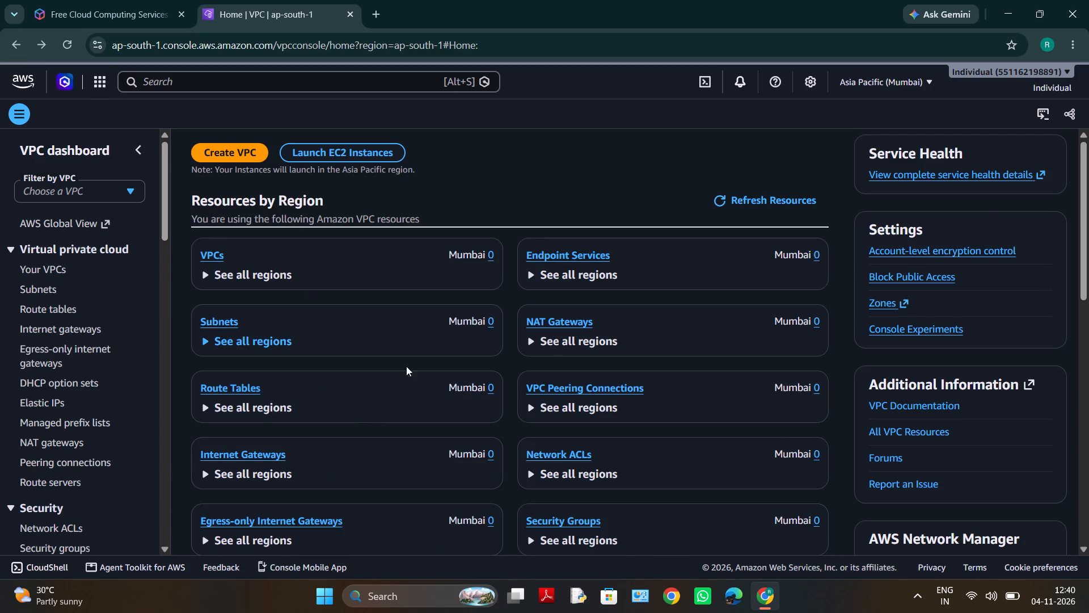
scroll(406, 366, right, 1)
scroll(430, 363, left, 1)
scroll(223, 321, right, 1)
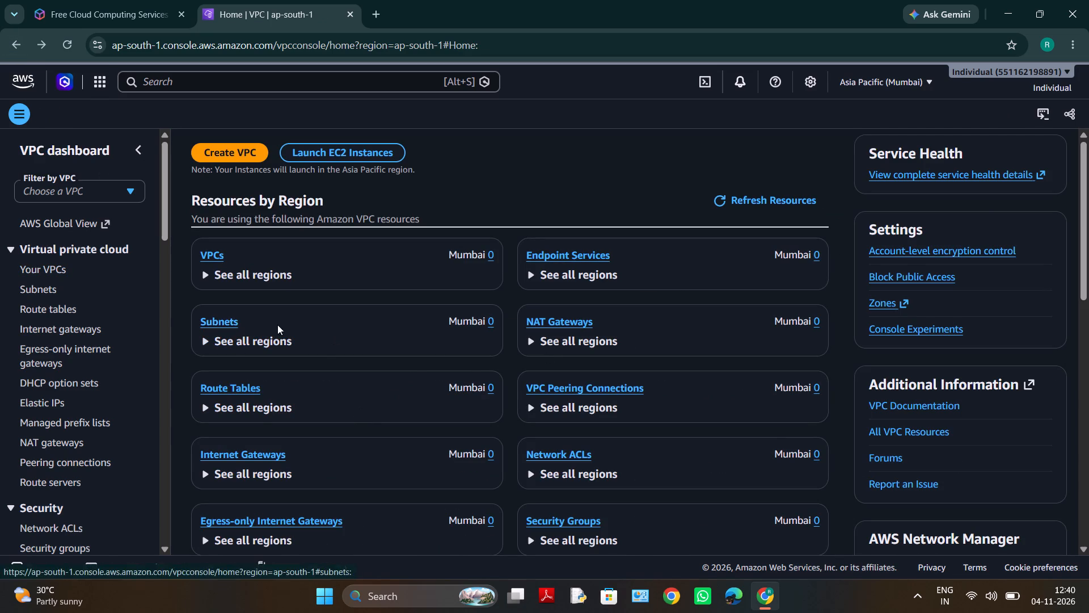
scroll(277, 325, right, 1)
Check the endpoint services in Mumbai and return to the VPC dashboard home.
click(580, 253)
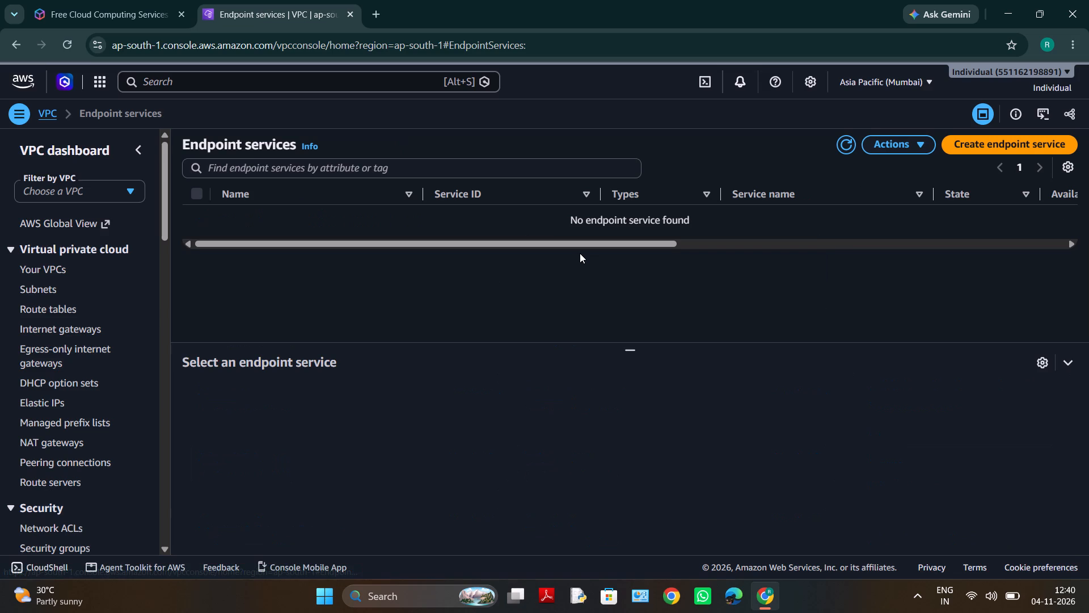
drag(580, 253, 230, 109)
scroll(26, 55, down, 1)
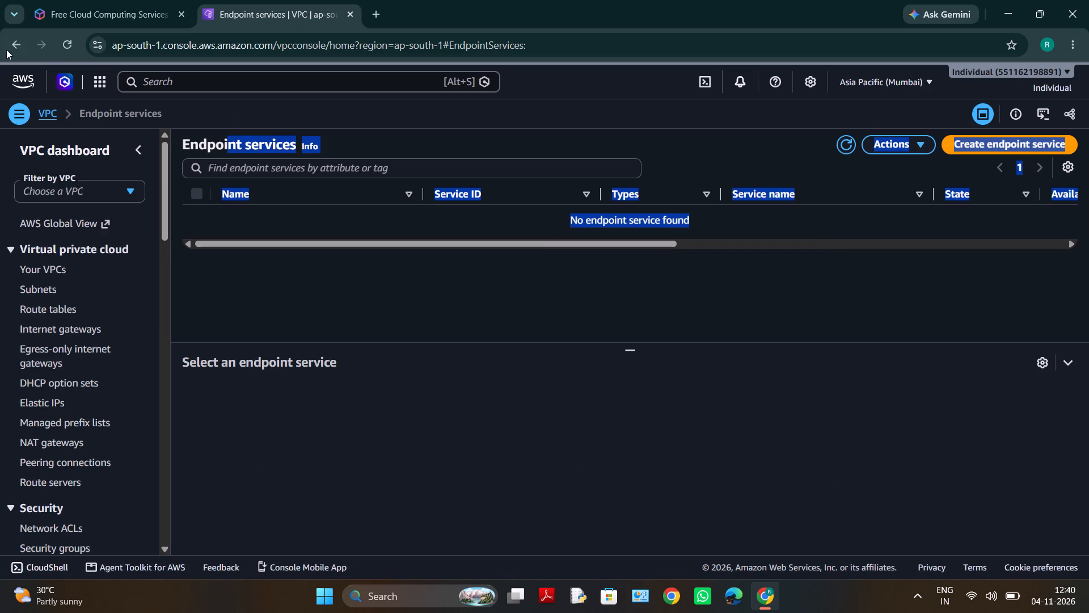
scroll(6, 49, down, 1)
click(16, 43)
scroll(167, 128, right, 1)
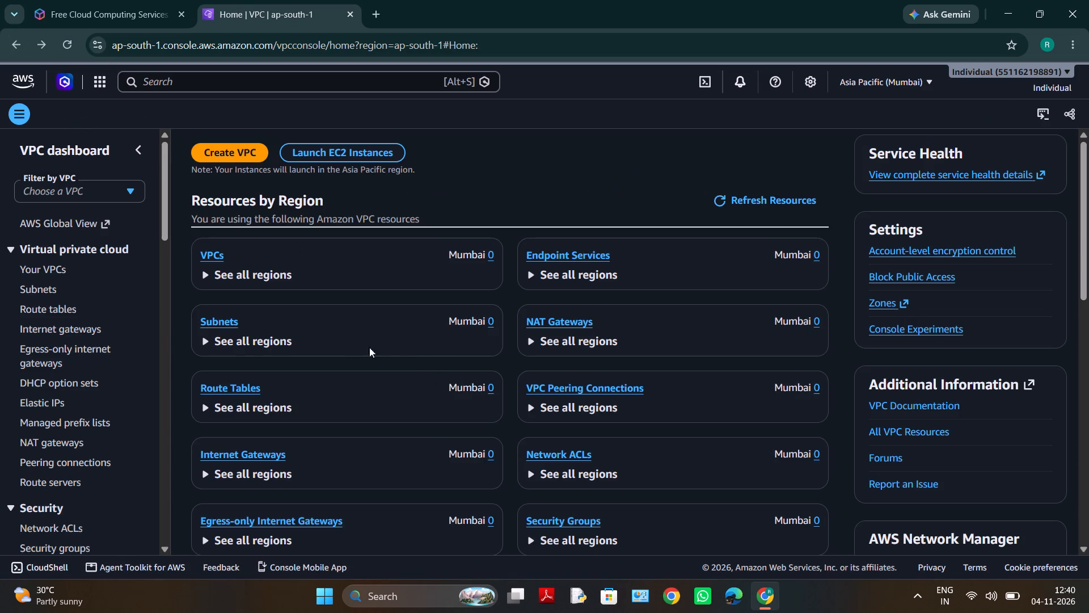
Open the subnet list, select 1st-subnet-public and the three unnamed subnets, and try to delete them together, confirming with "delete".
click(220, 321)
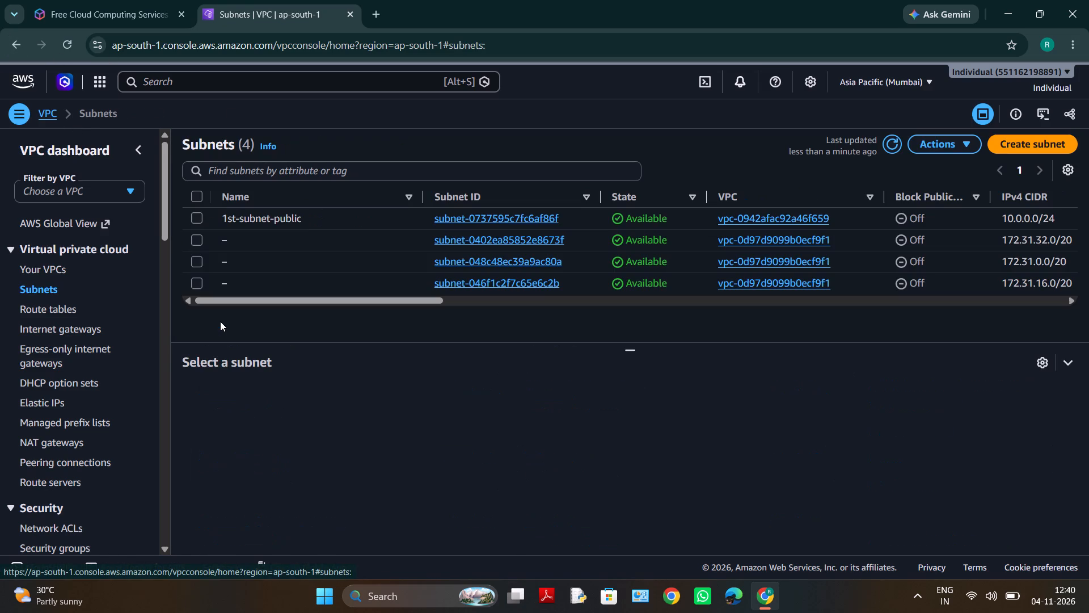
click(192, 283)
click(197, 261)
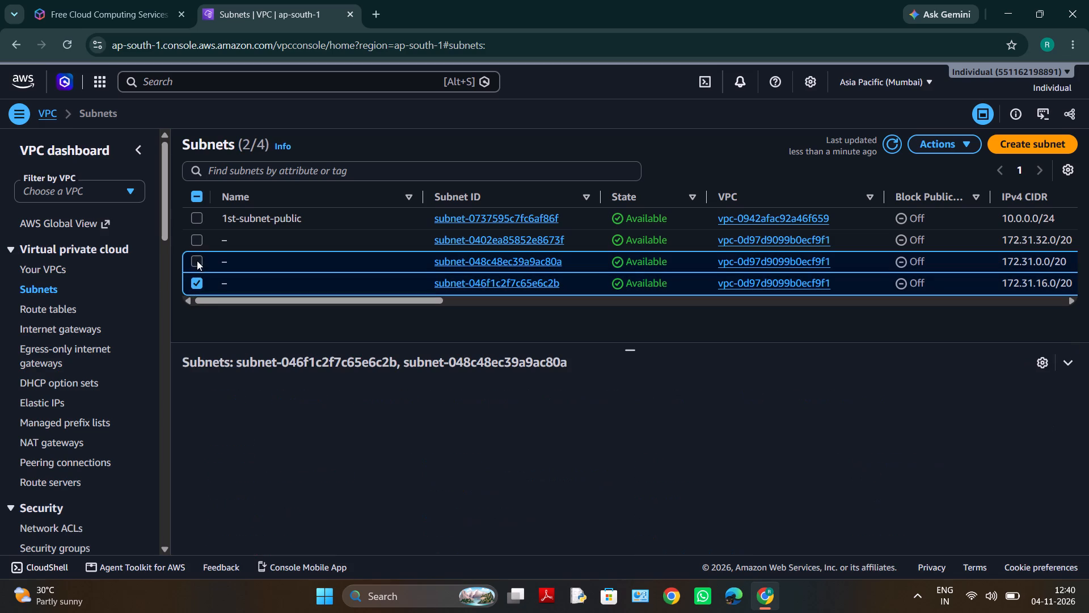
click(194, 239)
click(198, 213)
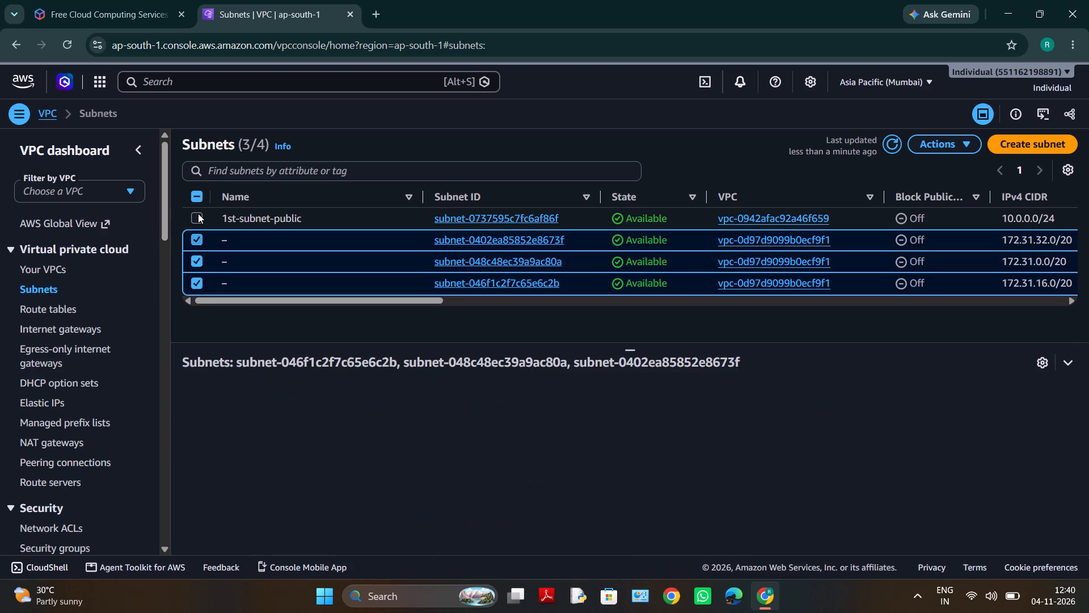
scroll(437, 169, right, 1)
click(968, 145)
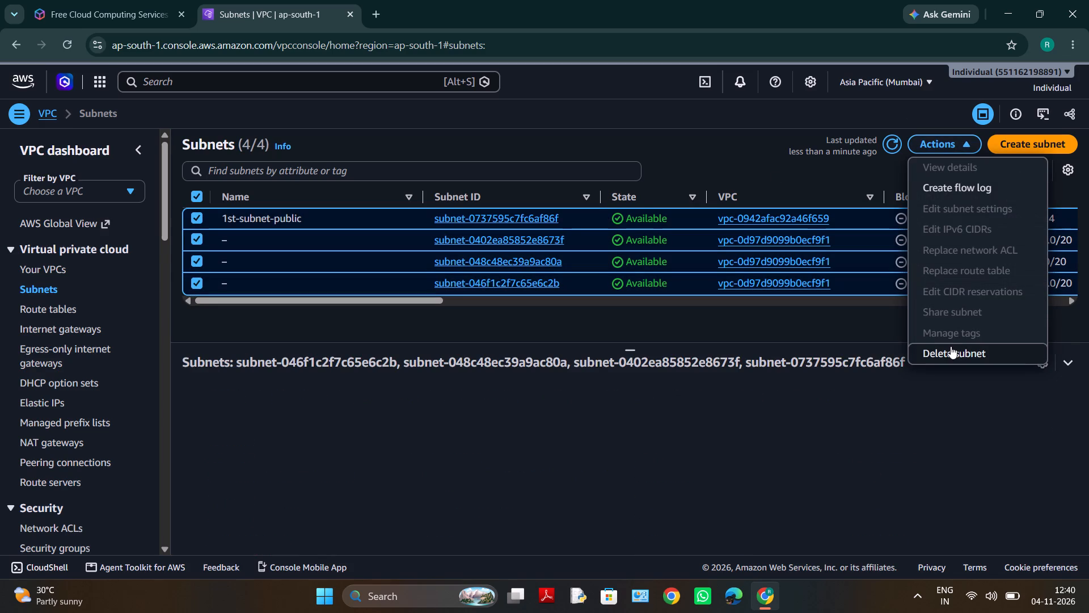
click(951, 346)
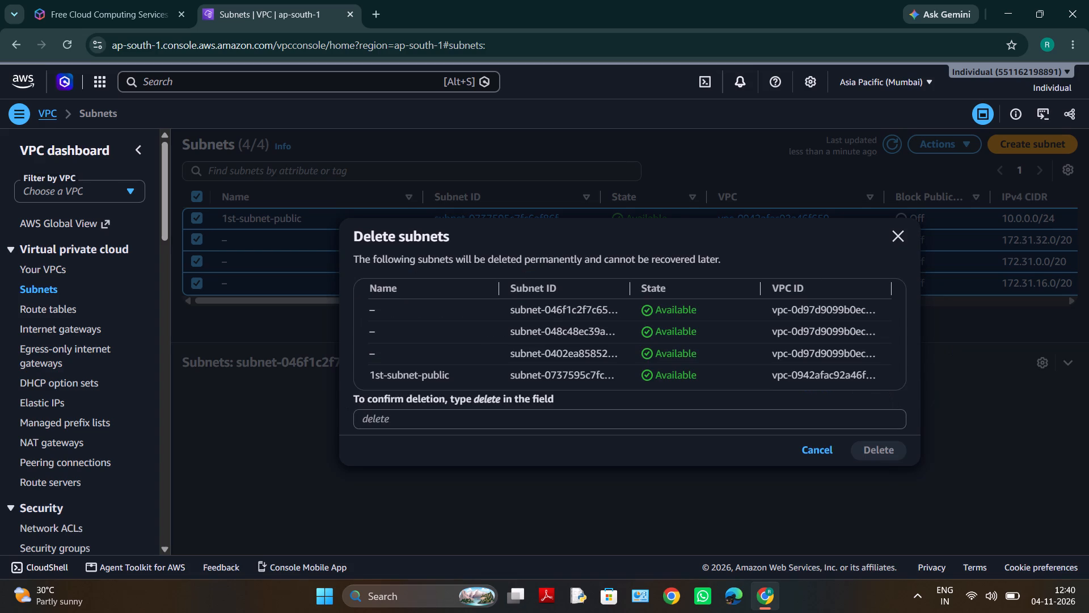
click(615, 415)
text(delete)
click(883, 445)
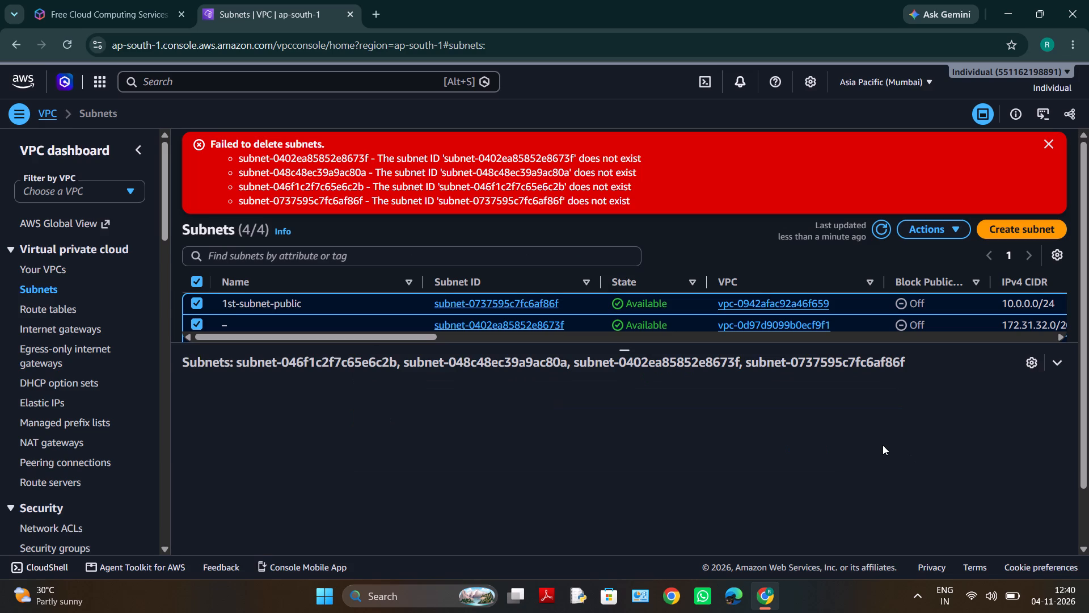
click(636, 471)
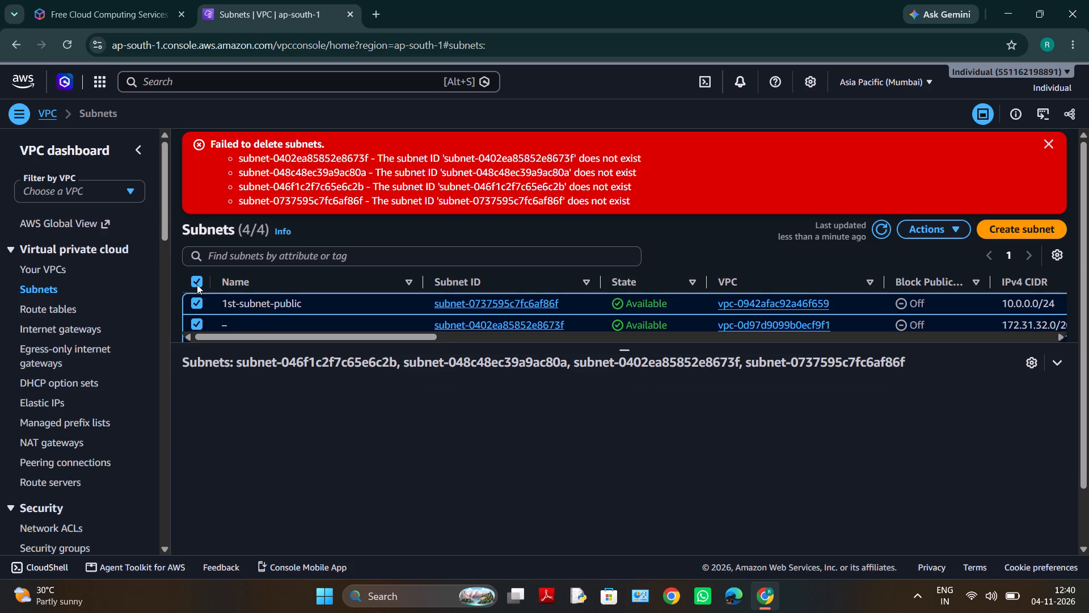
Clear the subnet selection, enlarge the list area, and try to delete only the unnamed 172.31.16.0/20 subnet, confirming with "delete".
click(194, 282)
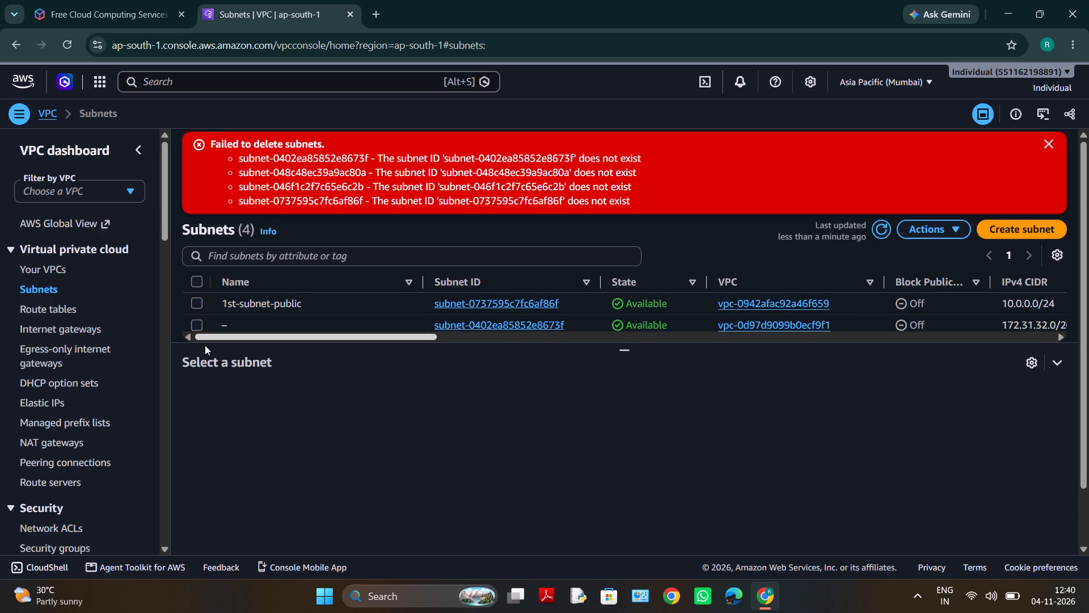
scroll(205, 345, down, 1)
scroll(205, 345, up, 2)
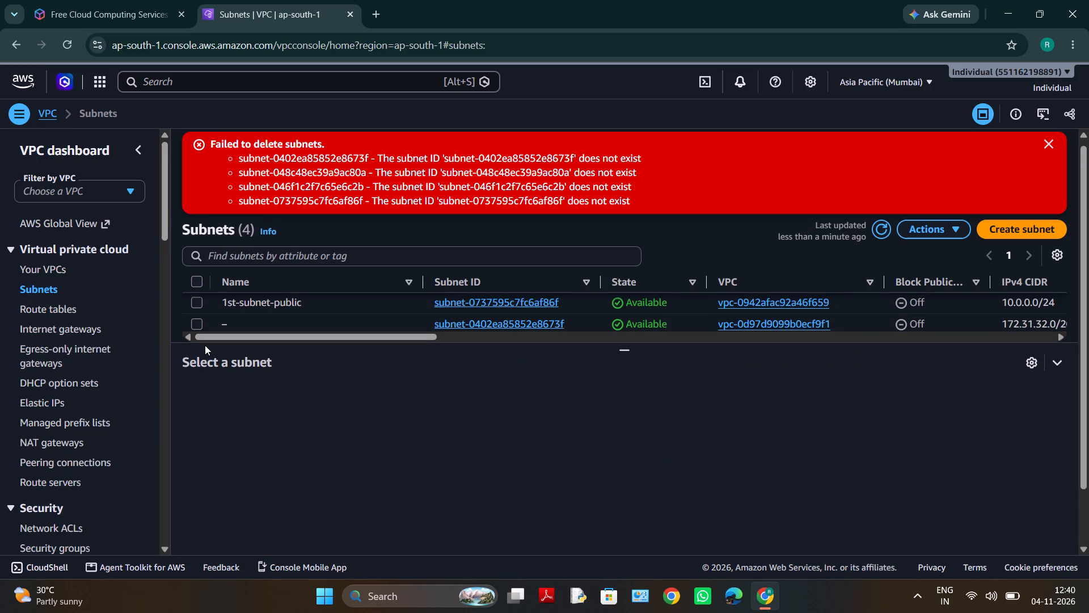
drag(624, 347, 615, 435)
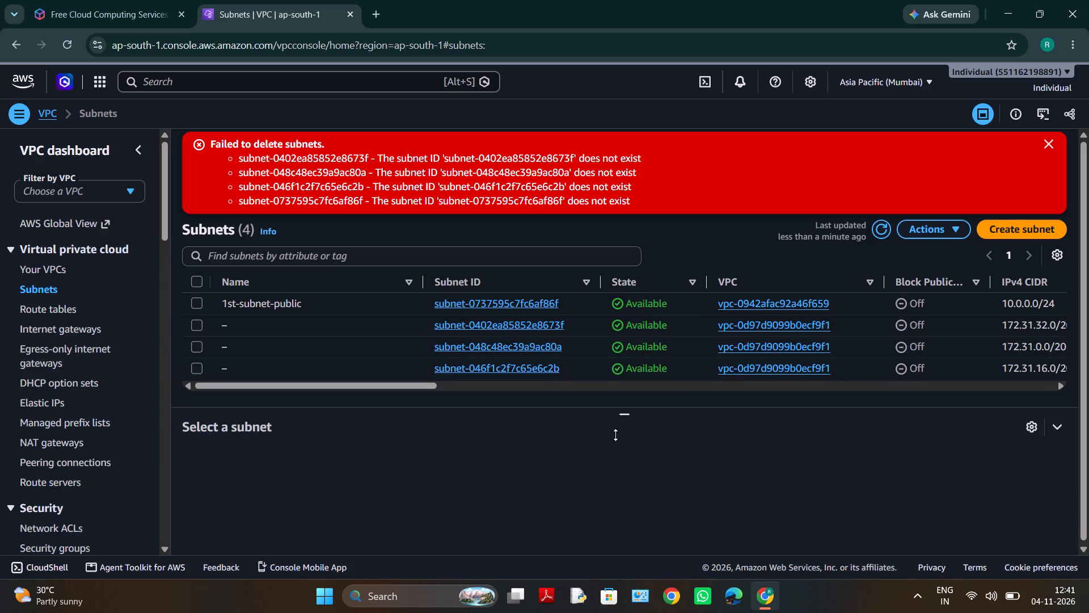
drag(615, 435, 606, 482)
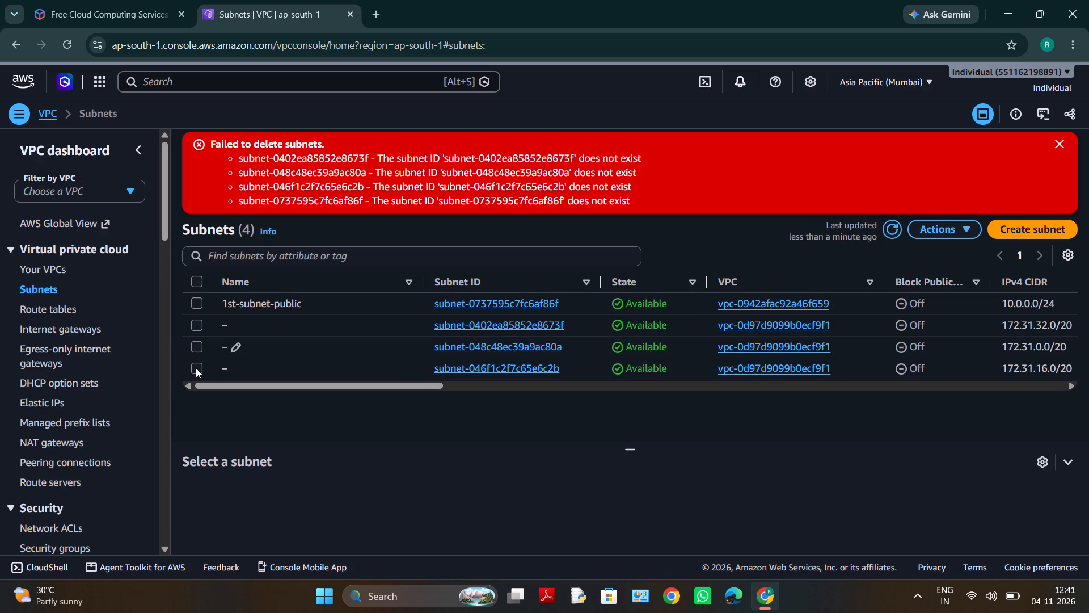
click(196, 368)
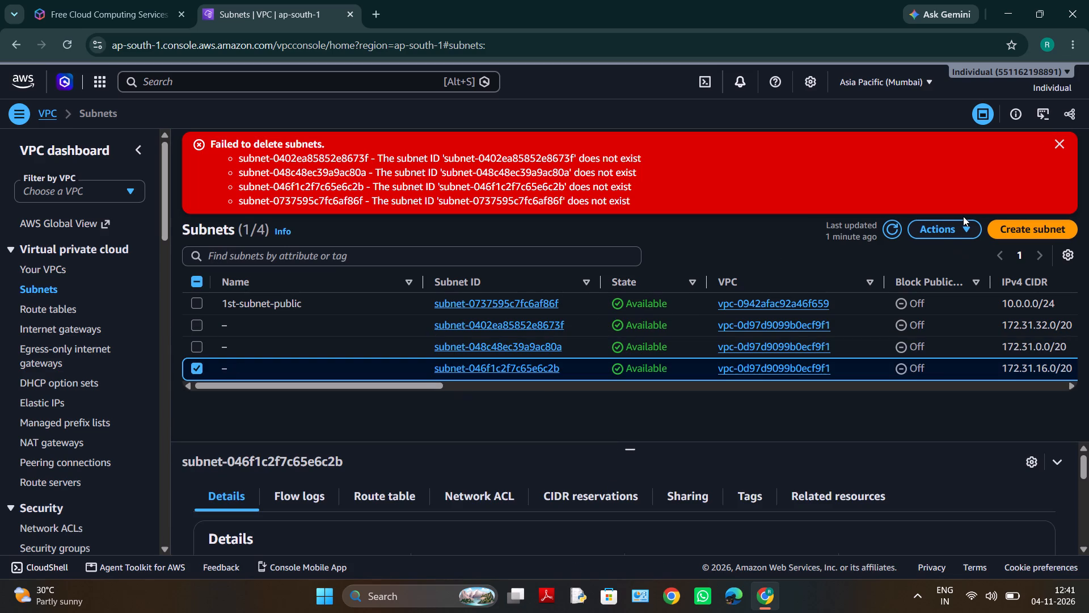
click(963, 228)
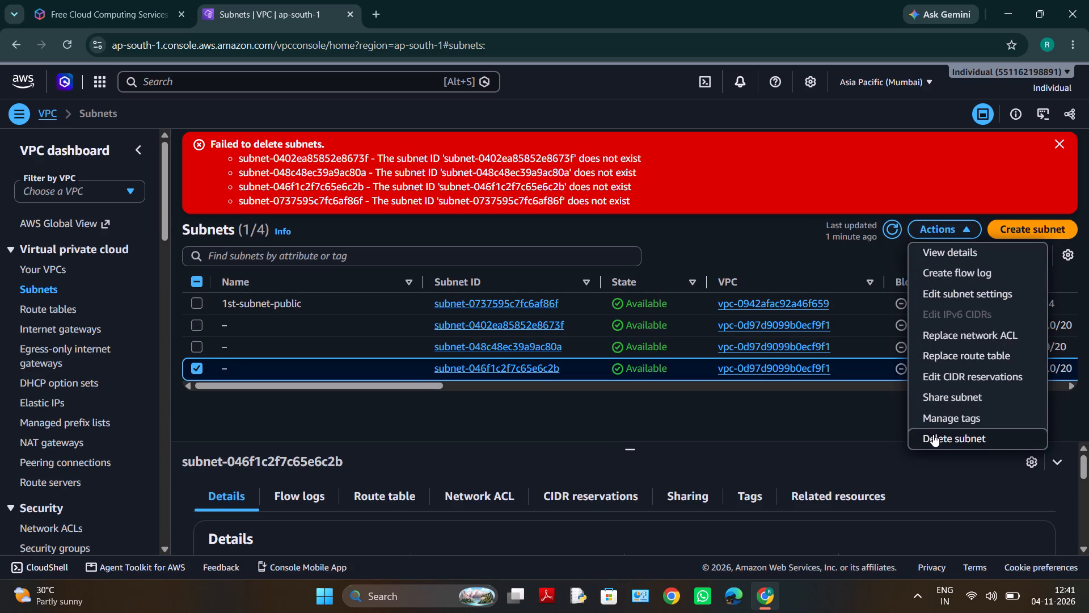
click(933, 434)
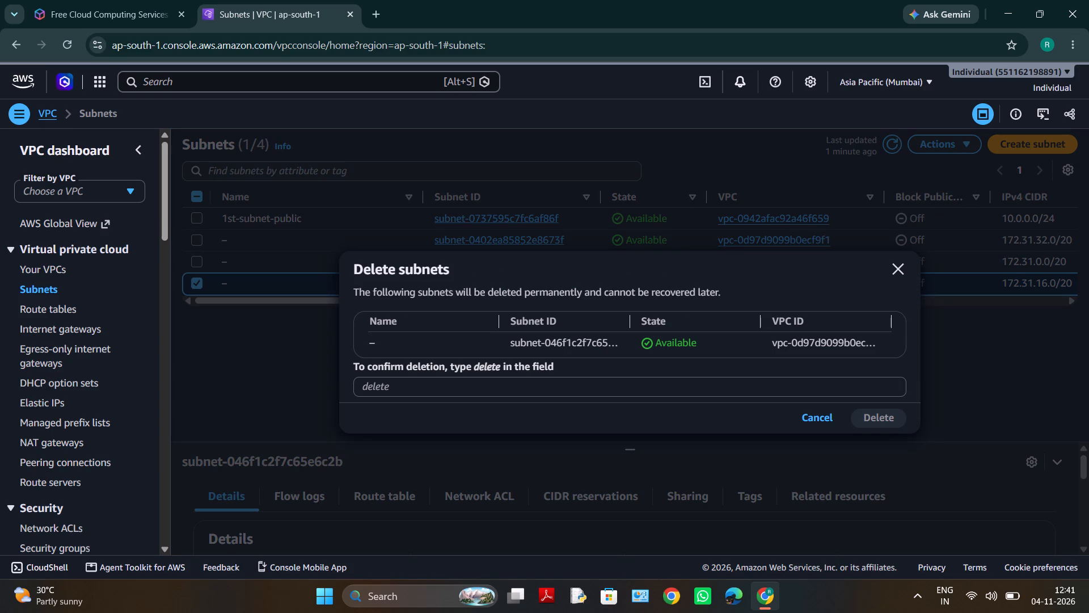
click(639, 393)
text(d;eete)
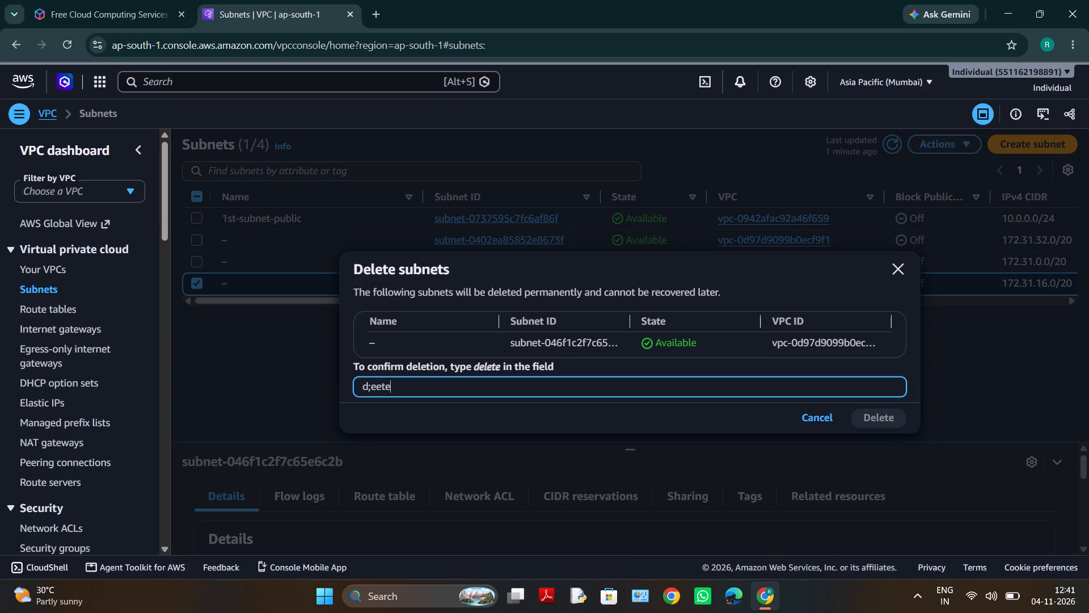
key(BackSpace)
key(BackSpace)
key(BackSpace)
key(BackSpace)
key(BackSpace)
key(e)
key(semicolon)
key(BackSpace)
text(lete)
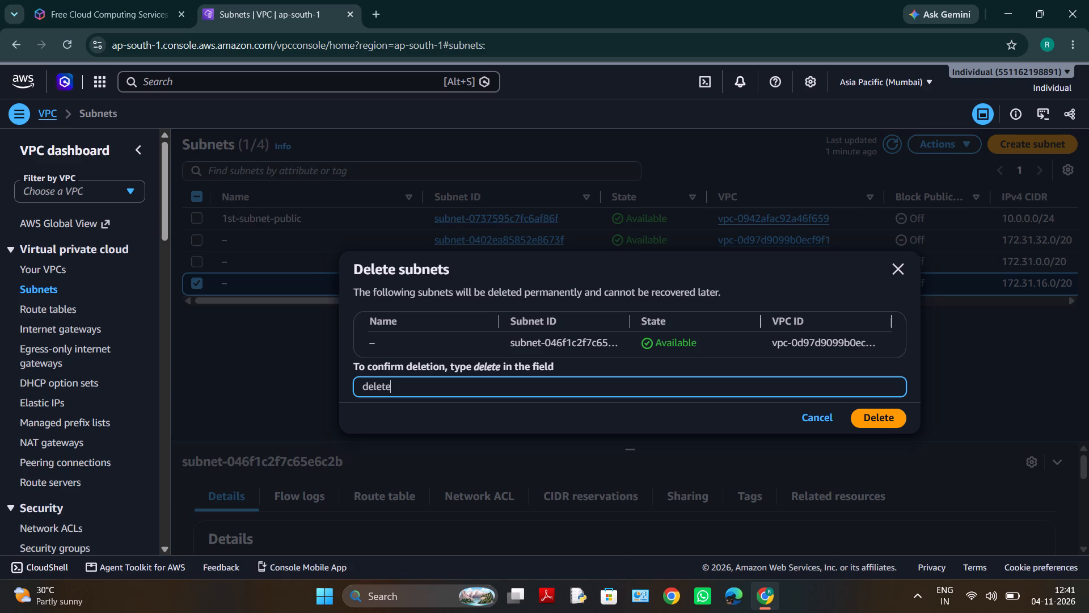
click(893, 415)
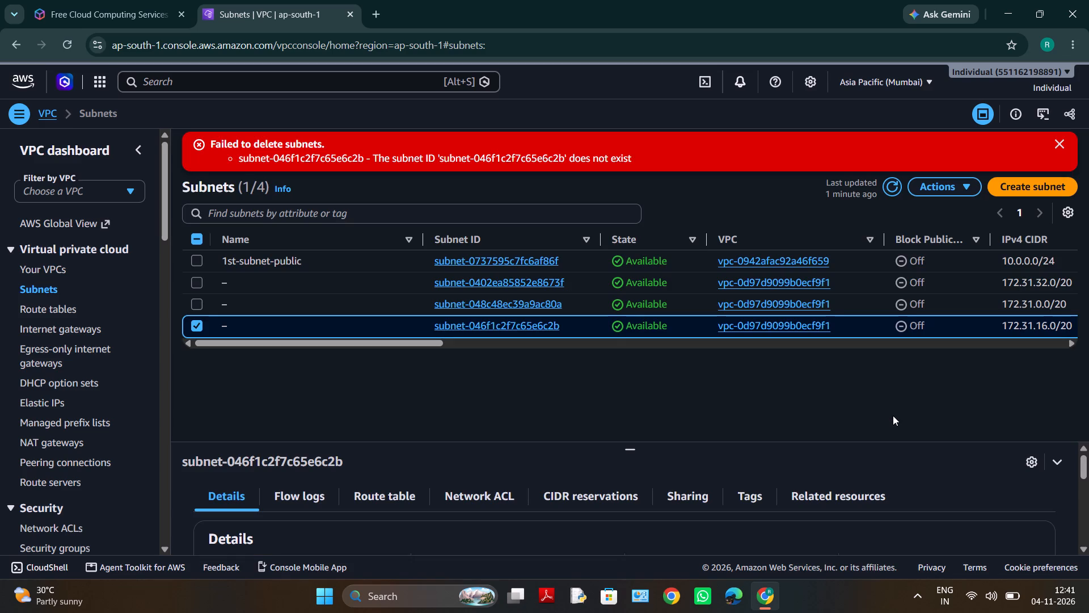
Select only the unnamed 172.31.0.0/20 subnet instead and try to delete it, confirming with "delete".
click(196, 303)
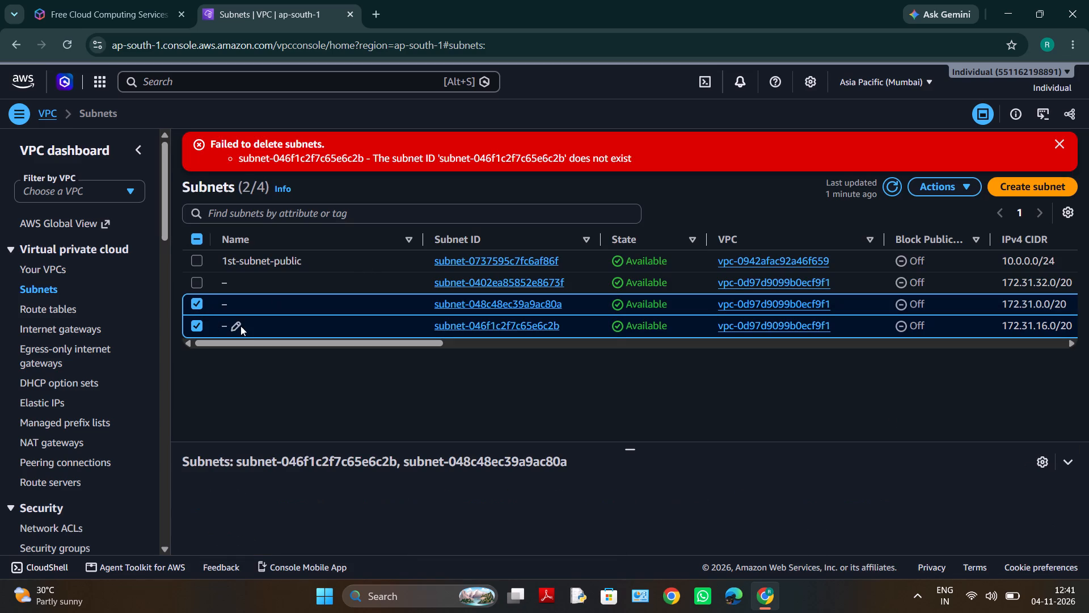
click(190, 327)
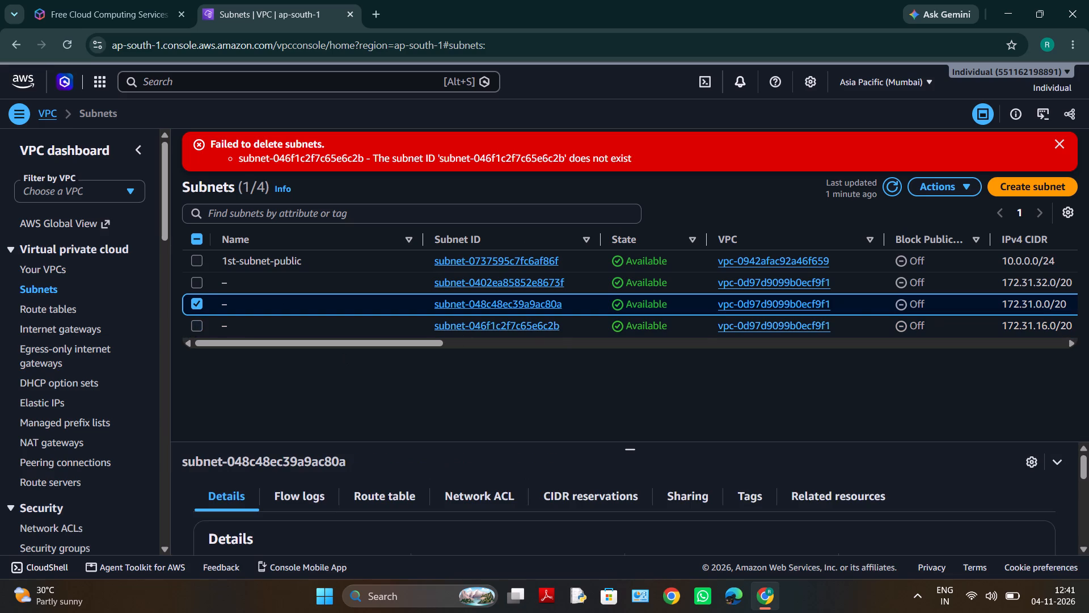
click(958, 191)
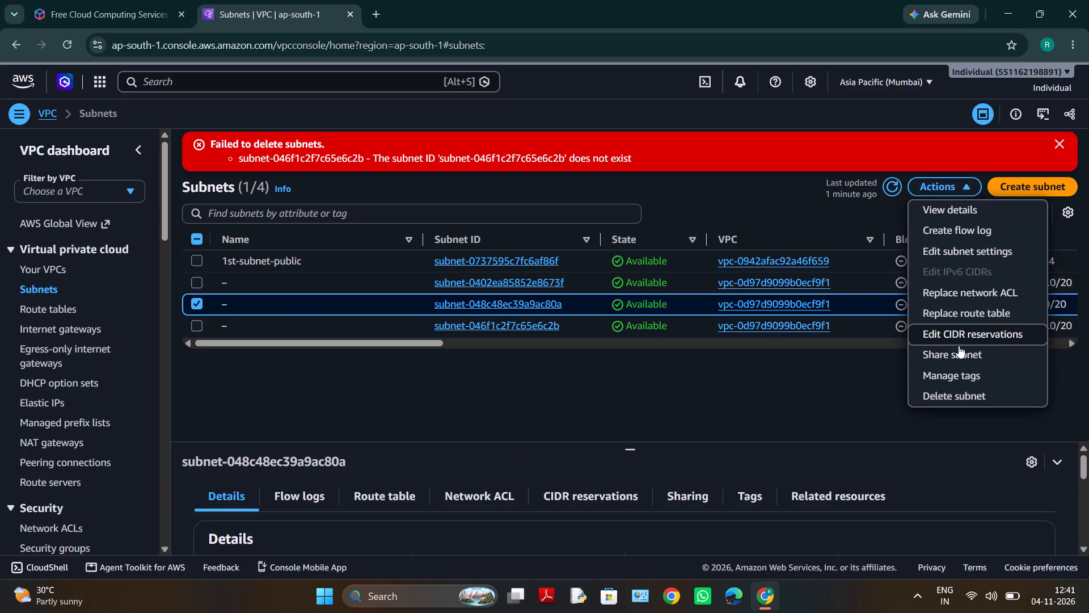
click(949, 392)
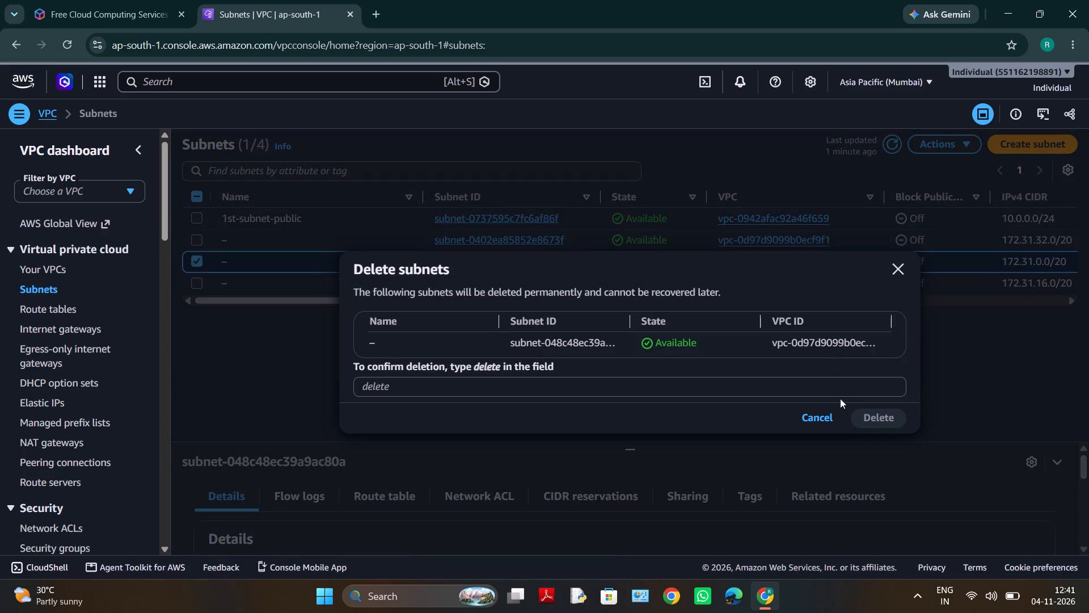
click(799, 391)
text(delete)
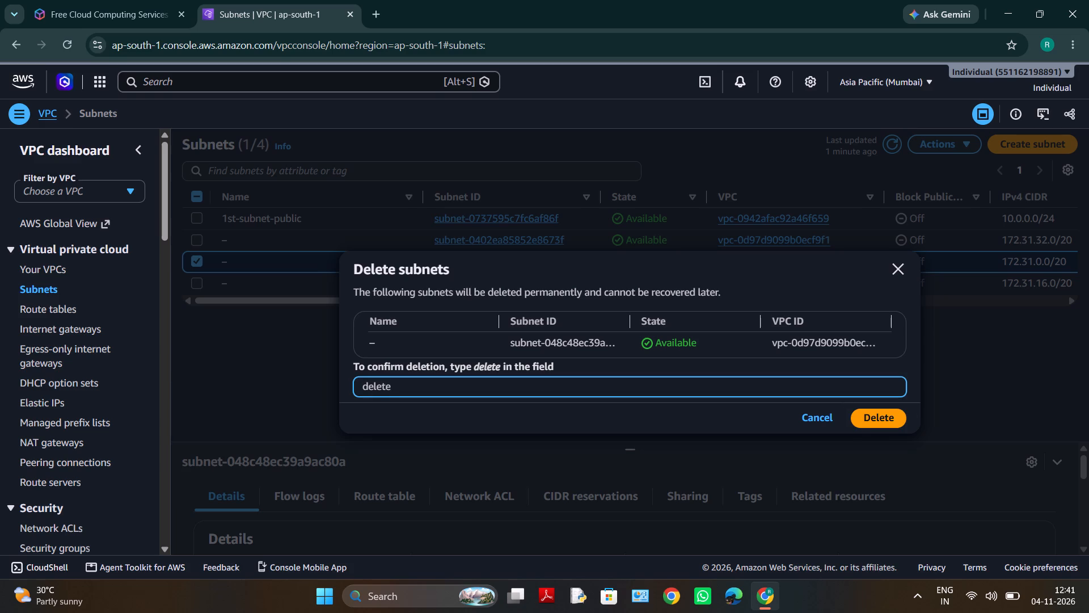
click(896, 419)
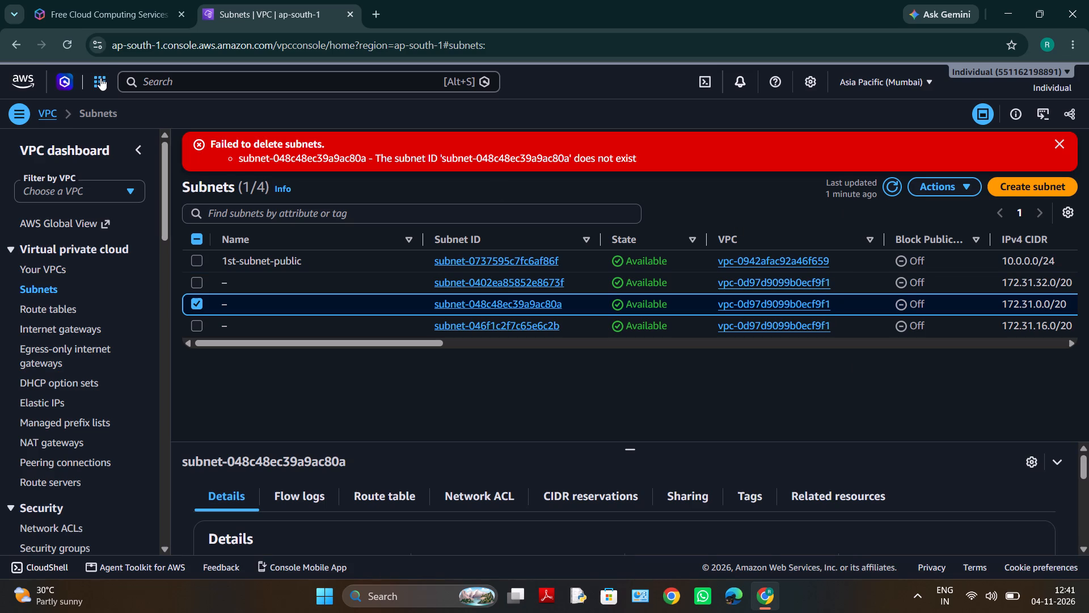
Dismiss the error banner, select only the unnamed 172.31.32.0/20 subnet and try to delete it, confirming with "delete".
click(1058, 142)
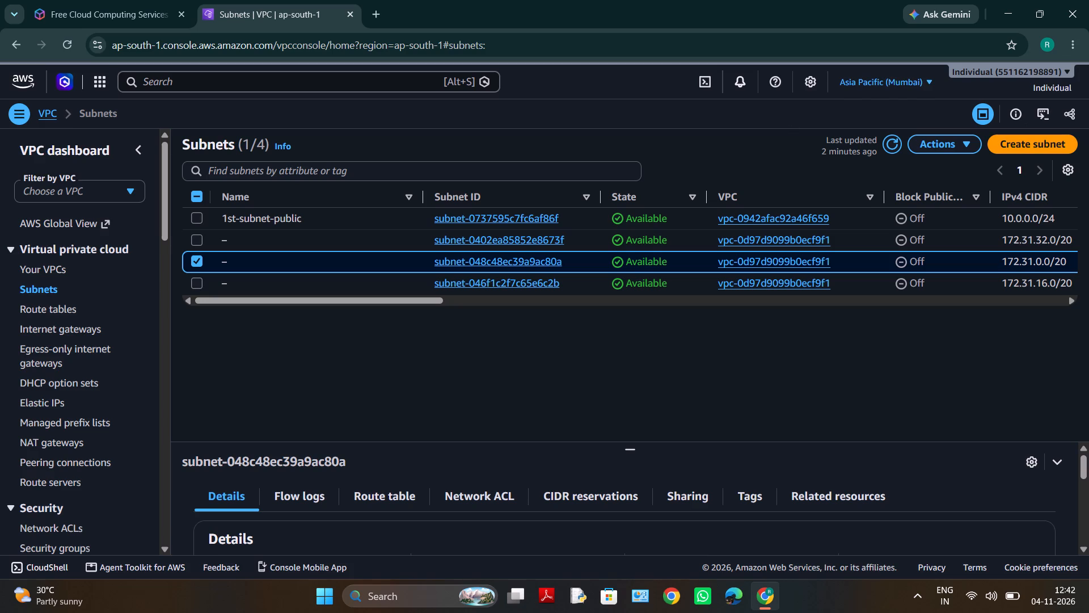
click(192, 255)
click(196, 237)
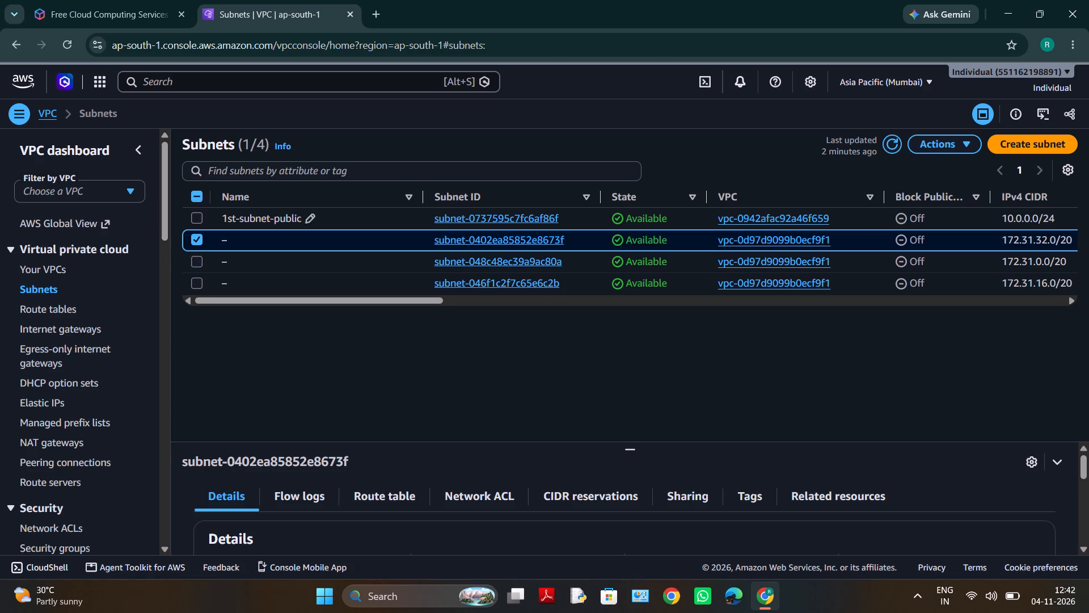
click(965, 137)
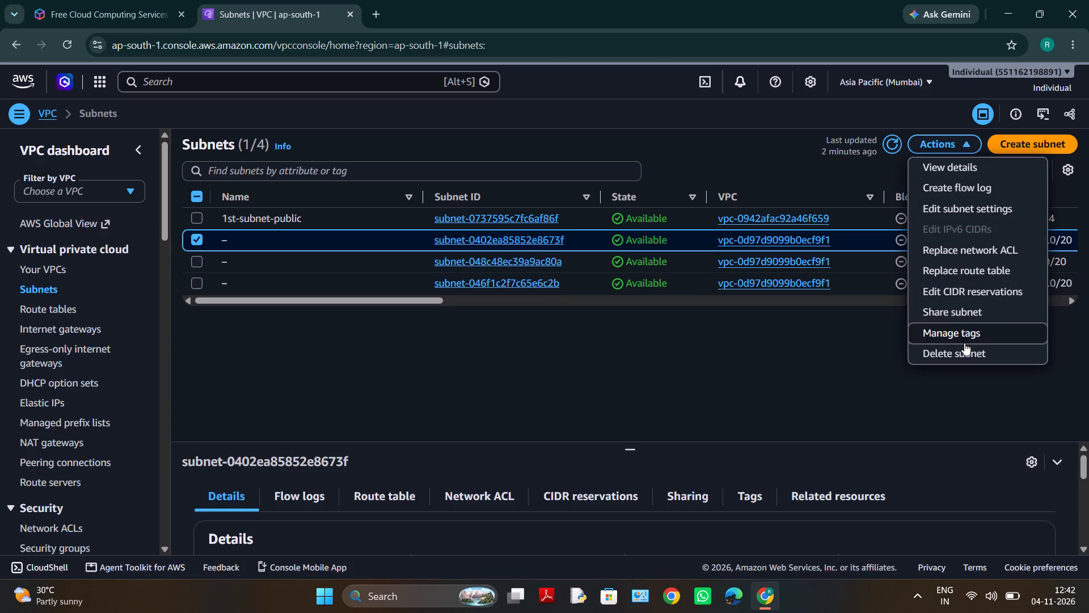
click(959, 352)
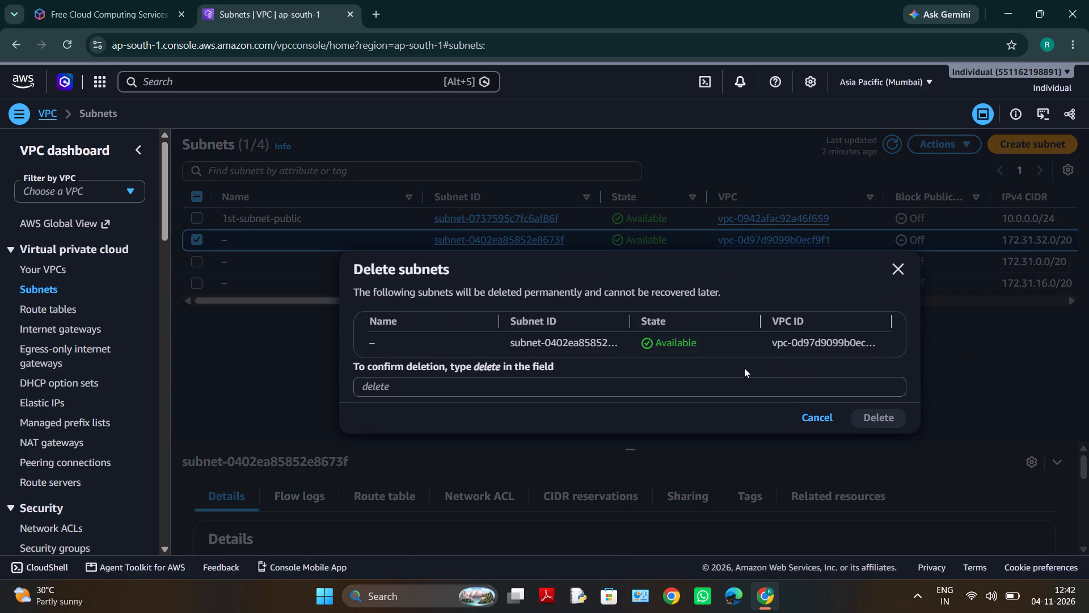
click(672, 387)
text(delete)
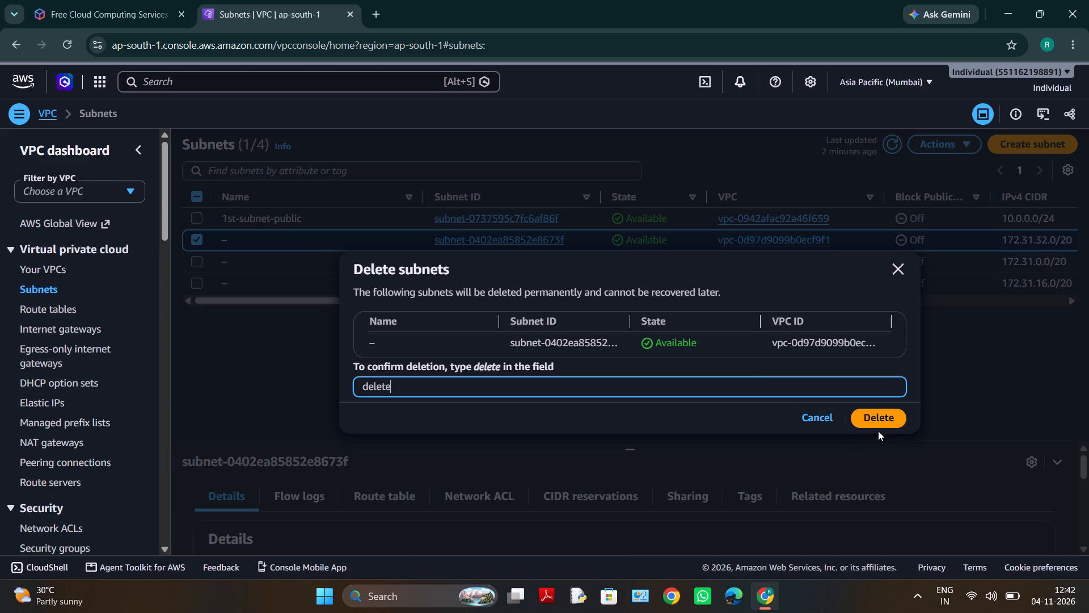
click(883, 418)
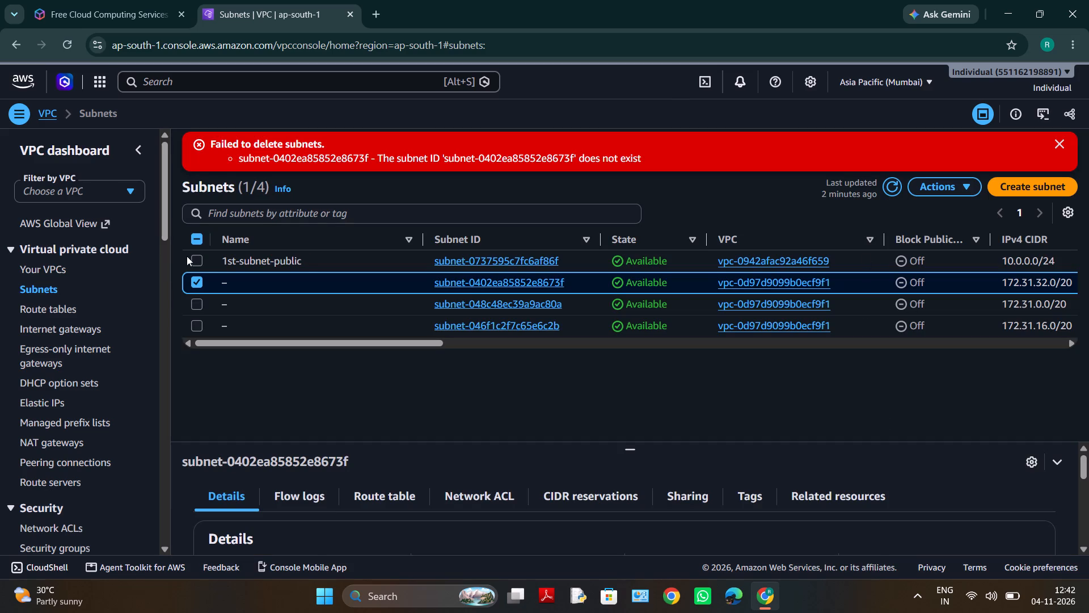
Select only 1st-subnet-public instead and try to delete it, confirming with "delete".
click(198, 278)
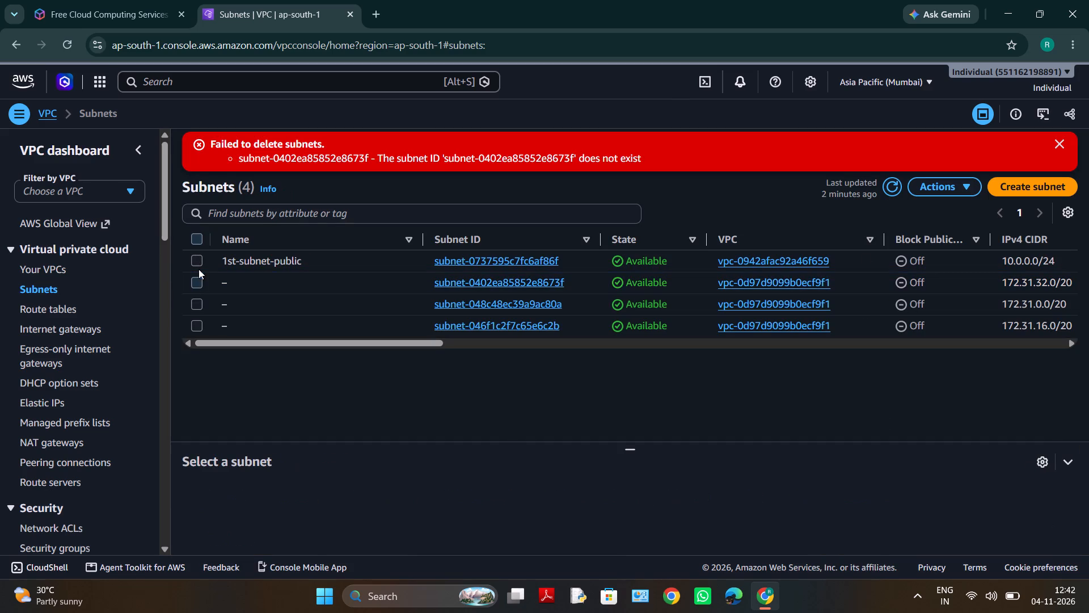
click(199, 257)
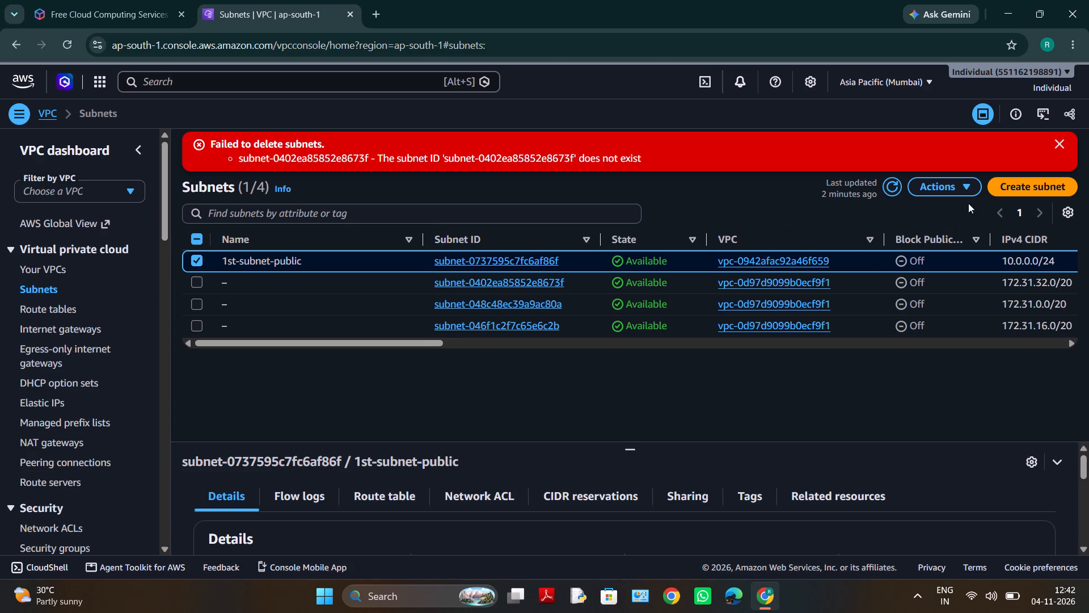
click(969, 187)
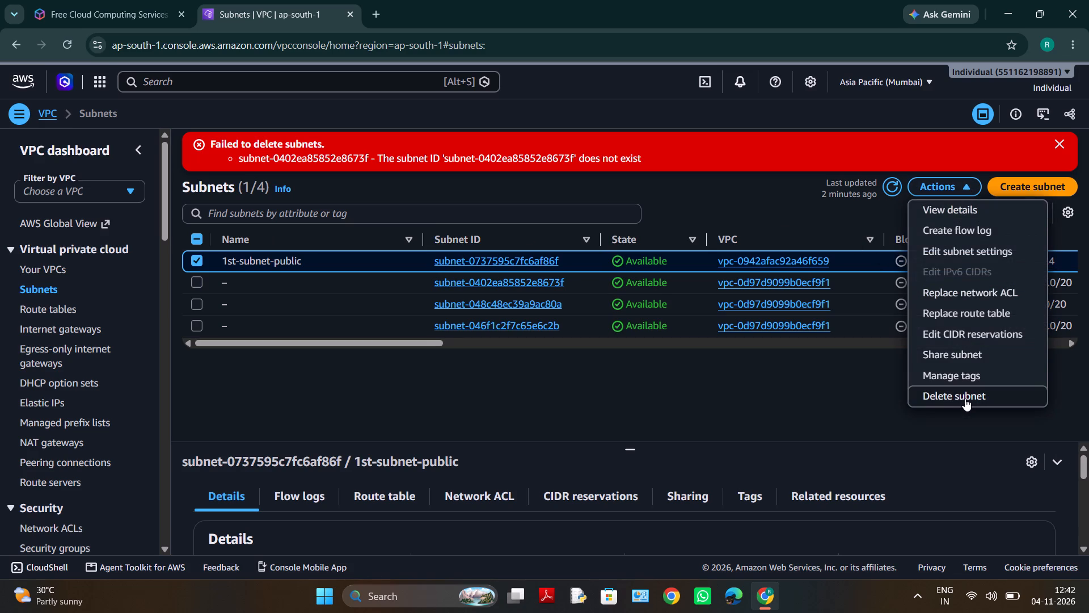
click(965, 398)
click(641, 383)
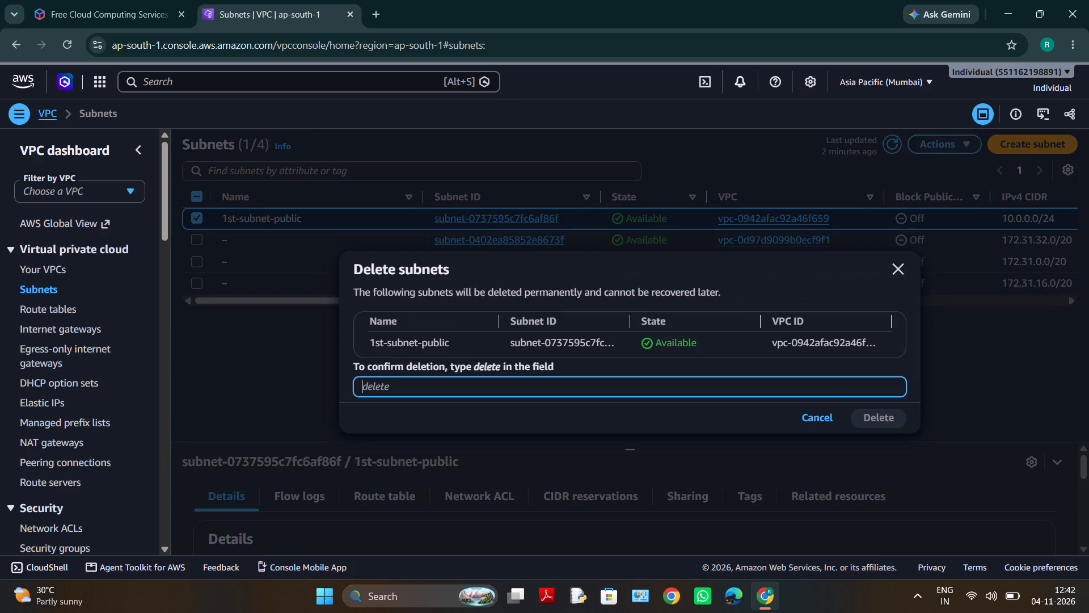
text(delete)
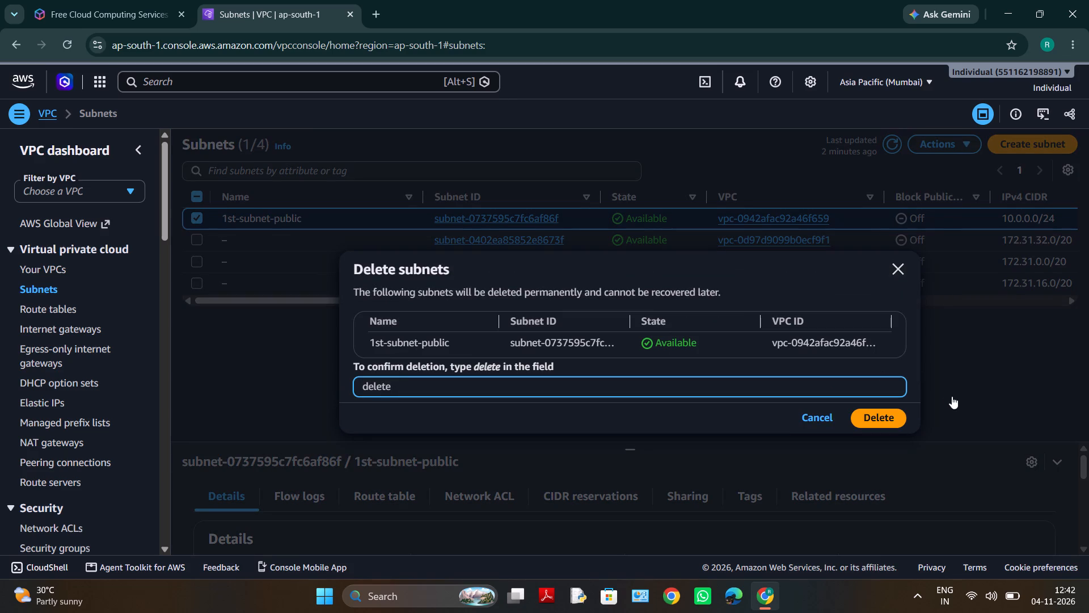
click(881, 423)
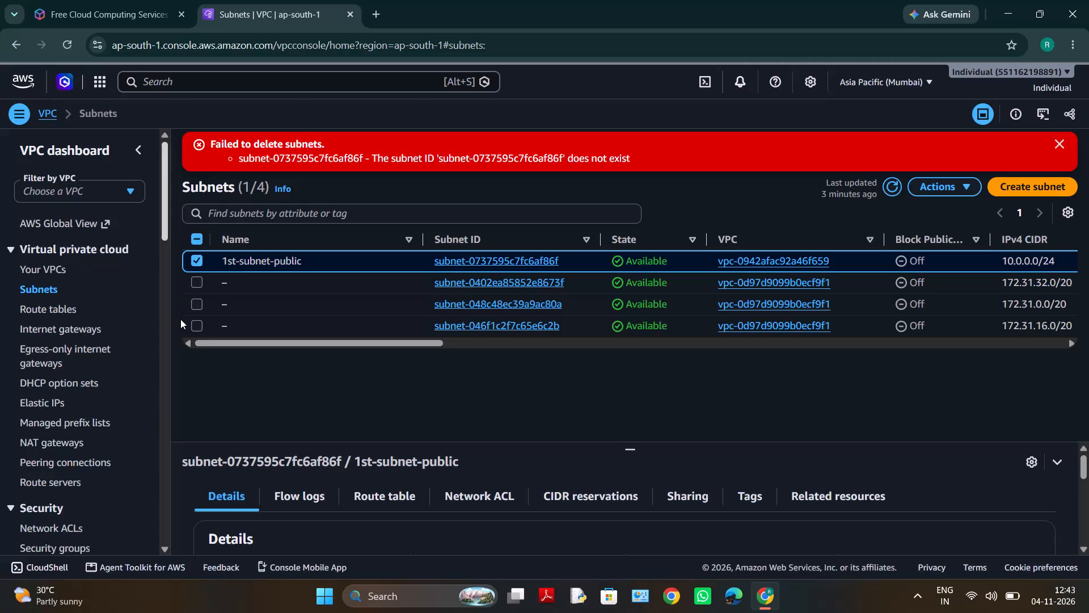
Go back to the VPC dashboard home, check the NAT gateways in Mumbai, and return to the dashboard.
click(16, 45)
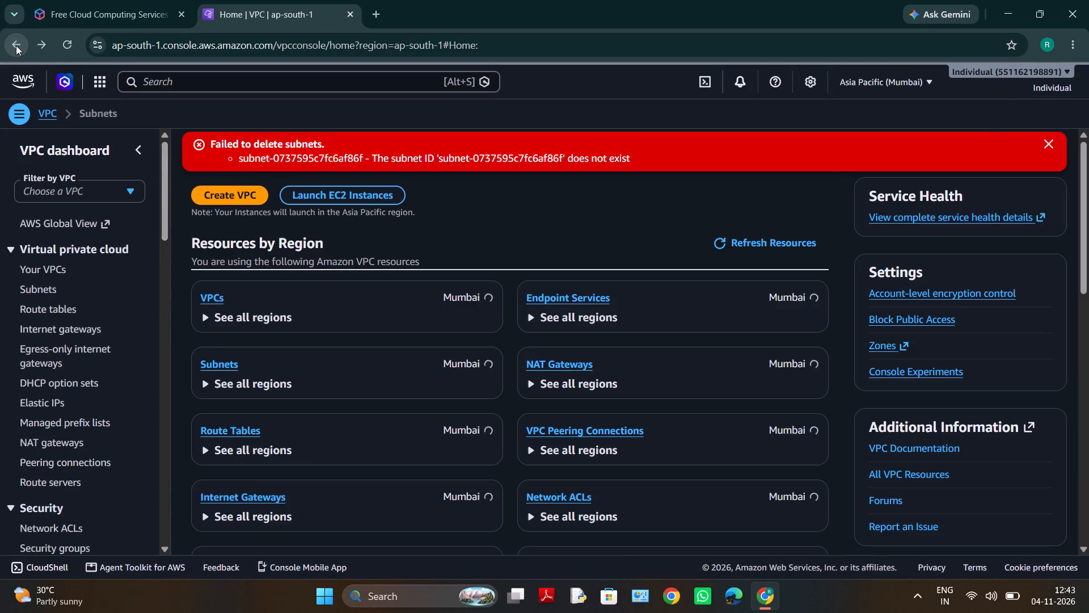
click(564, 362)
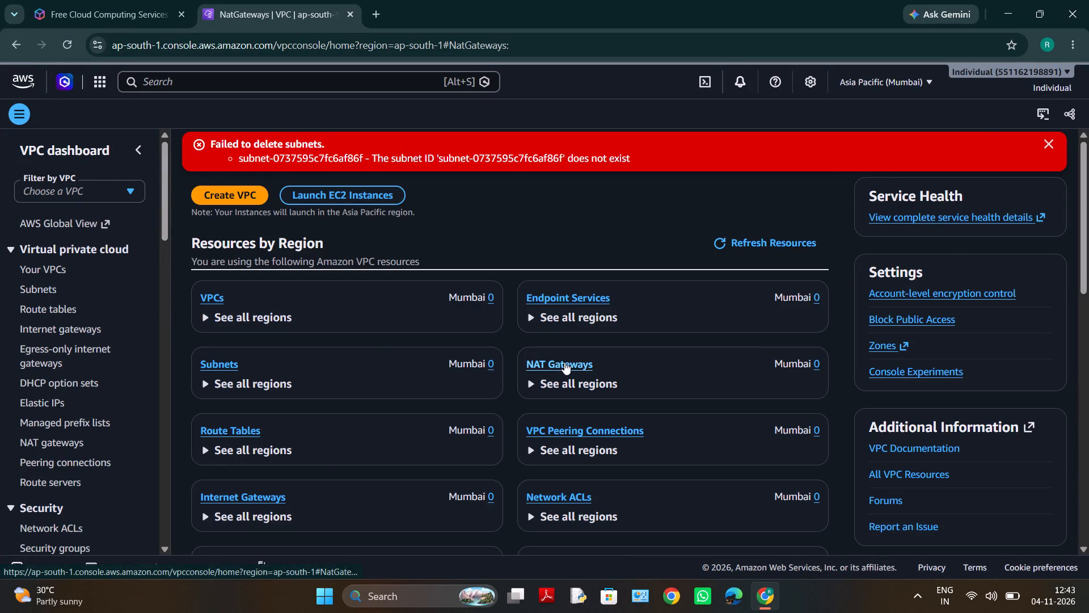
click(13, 45)
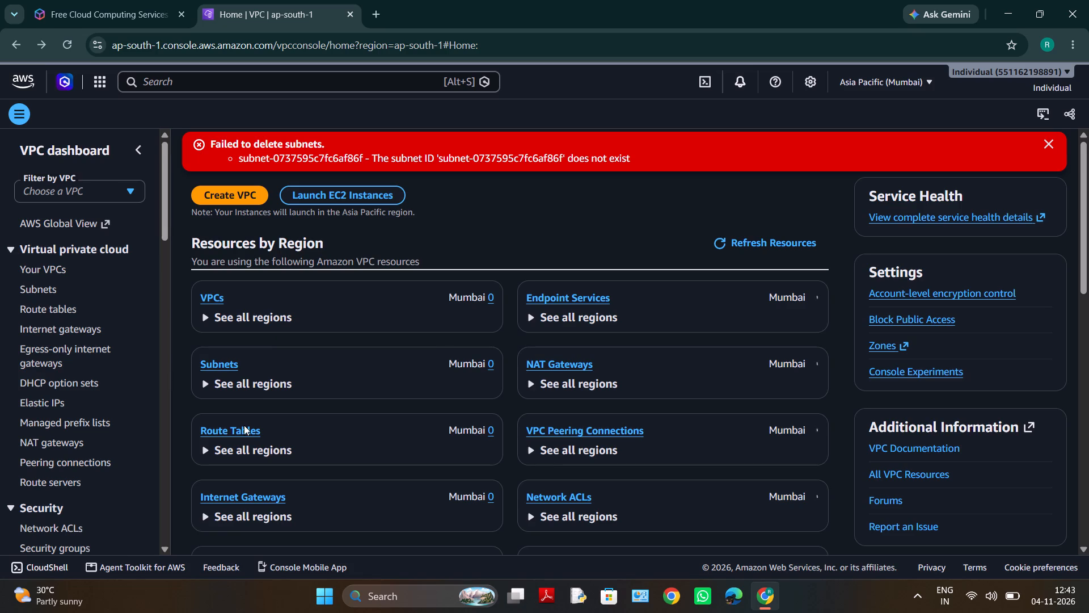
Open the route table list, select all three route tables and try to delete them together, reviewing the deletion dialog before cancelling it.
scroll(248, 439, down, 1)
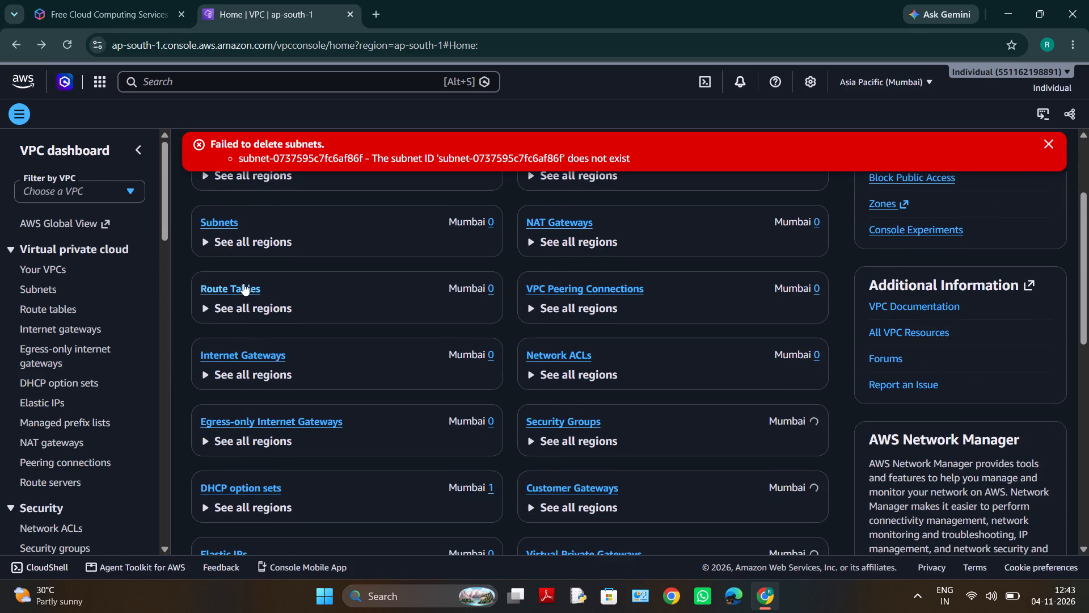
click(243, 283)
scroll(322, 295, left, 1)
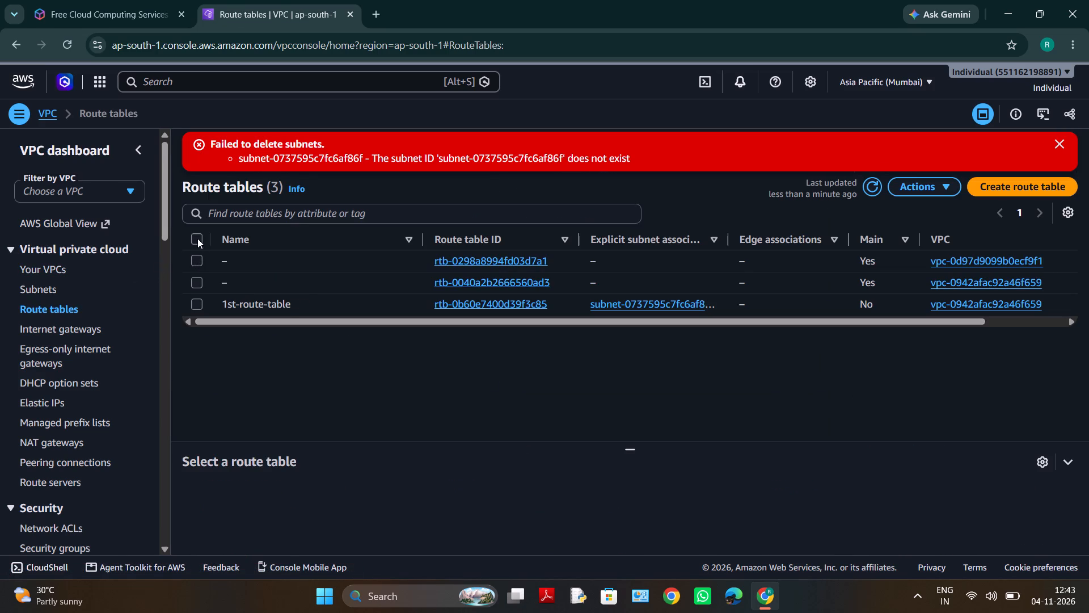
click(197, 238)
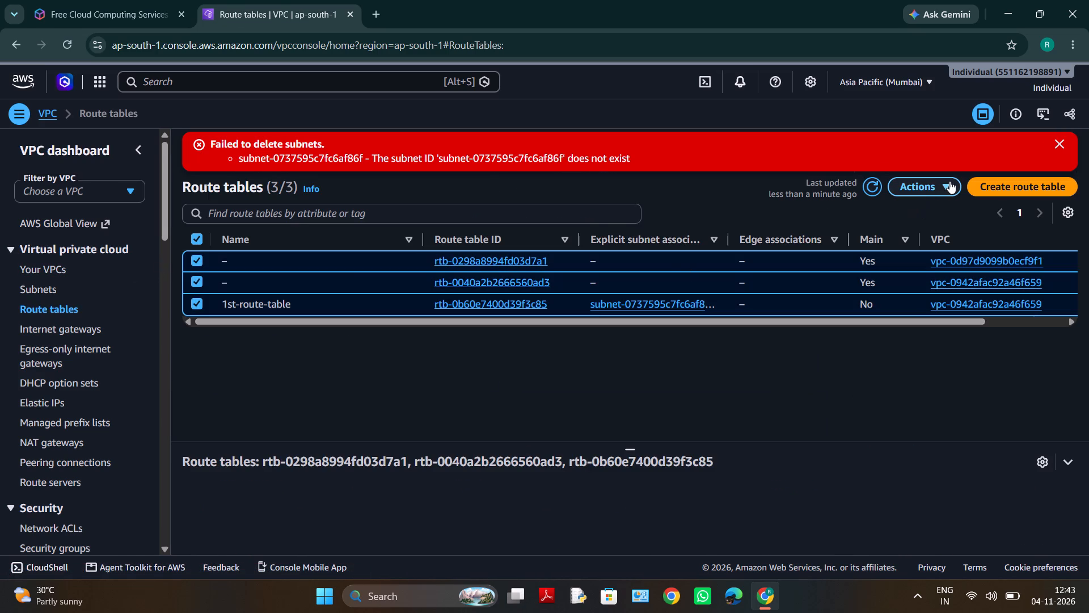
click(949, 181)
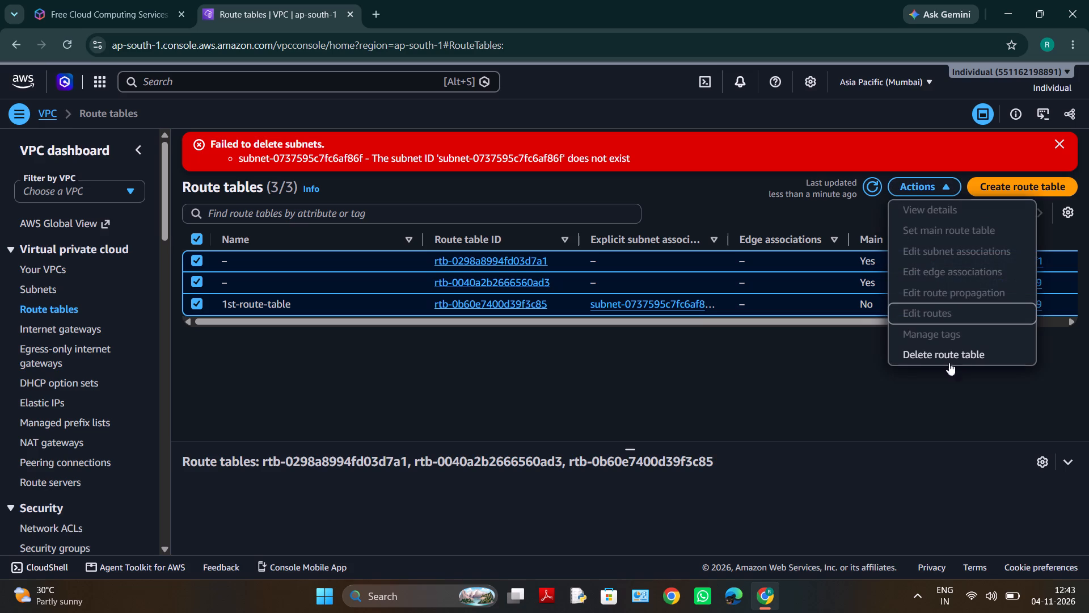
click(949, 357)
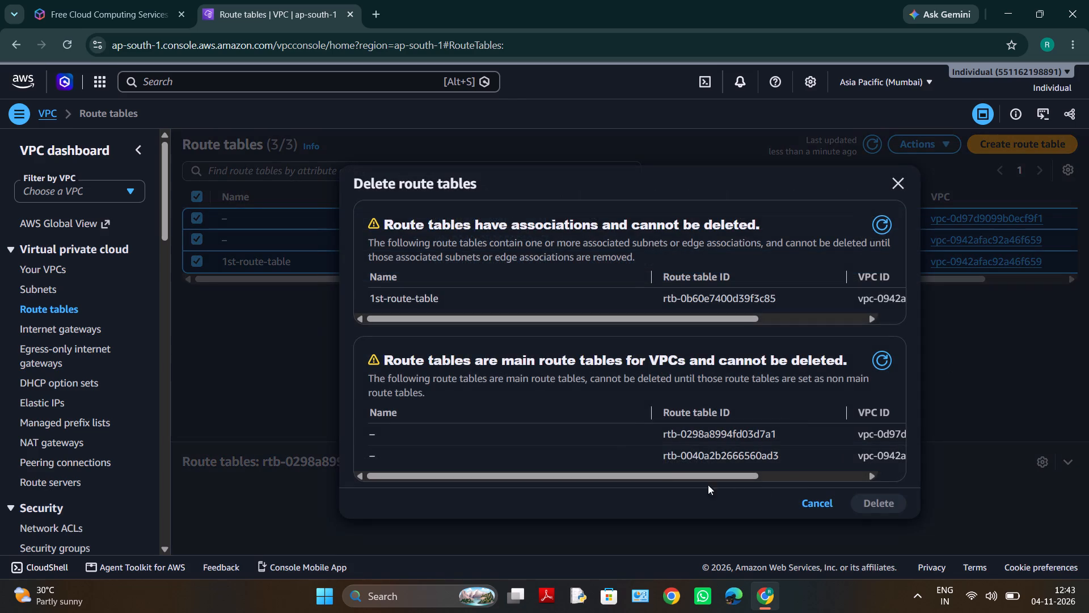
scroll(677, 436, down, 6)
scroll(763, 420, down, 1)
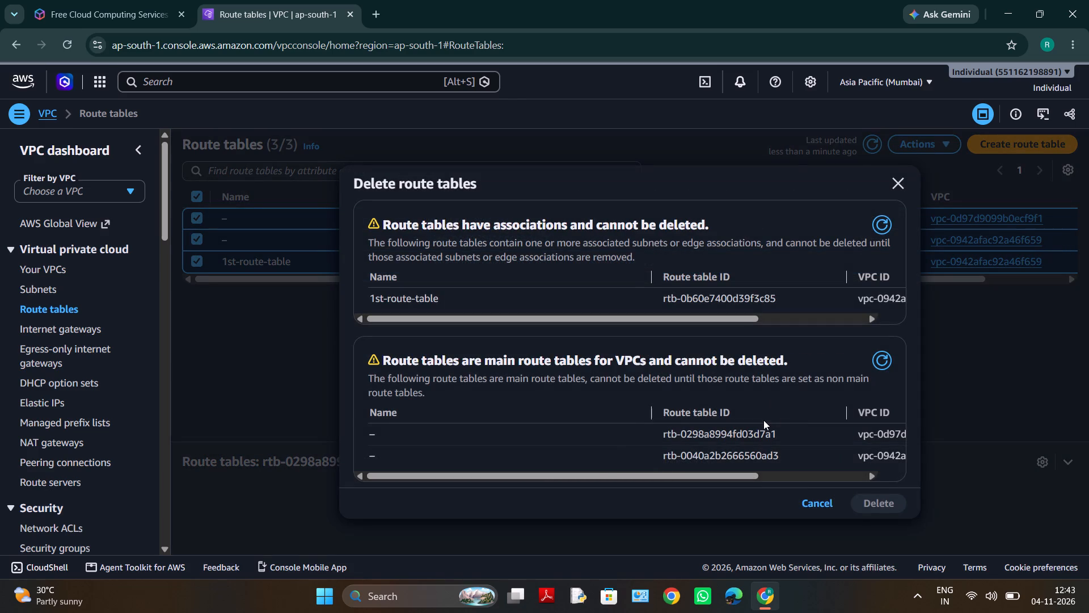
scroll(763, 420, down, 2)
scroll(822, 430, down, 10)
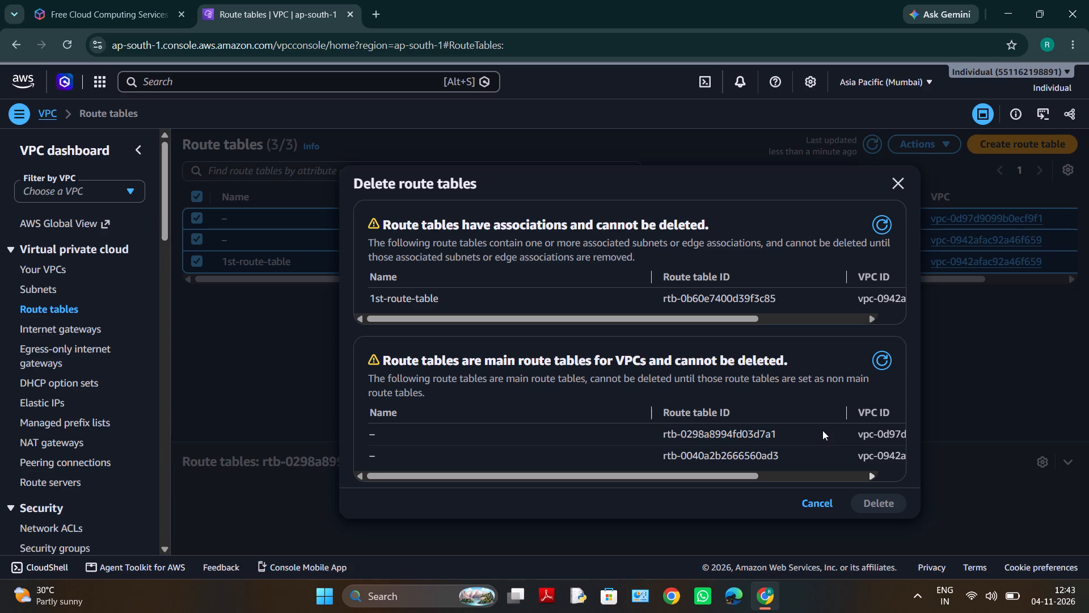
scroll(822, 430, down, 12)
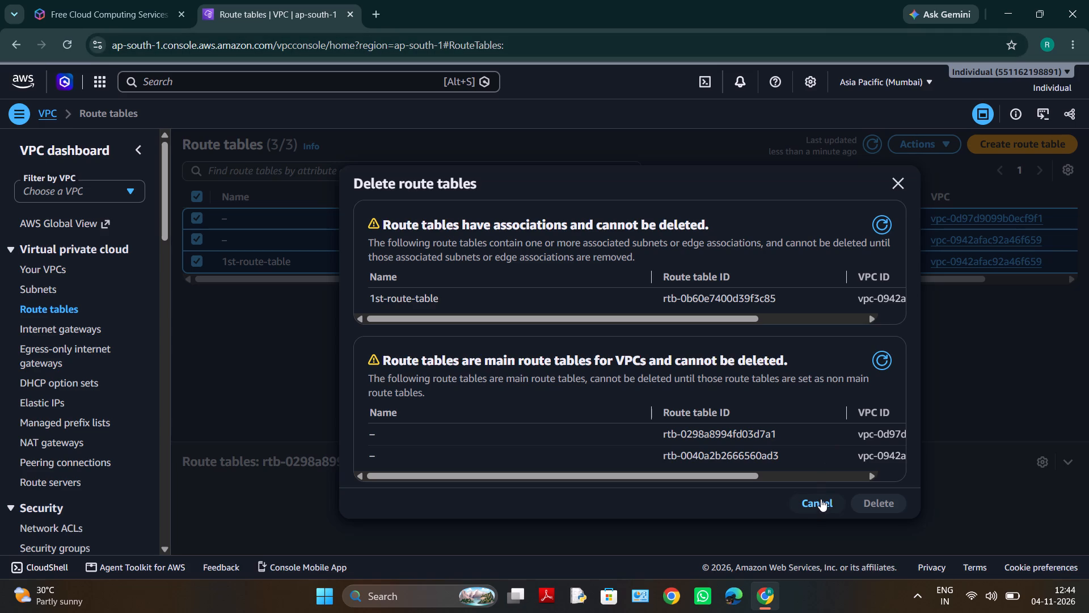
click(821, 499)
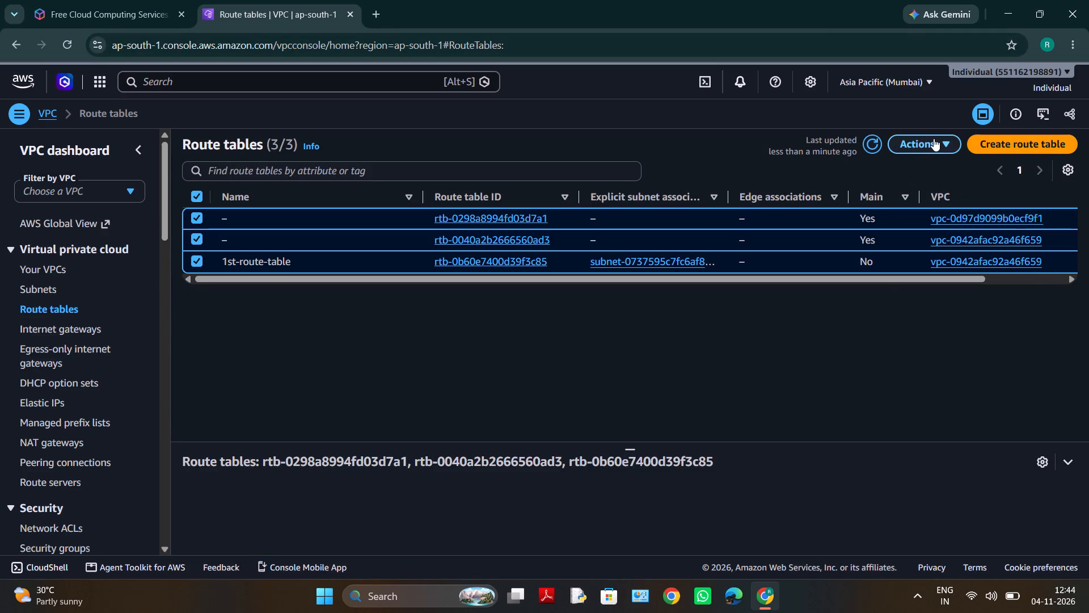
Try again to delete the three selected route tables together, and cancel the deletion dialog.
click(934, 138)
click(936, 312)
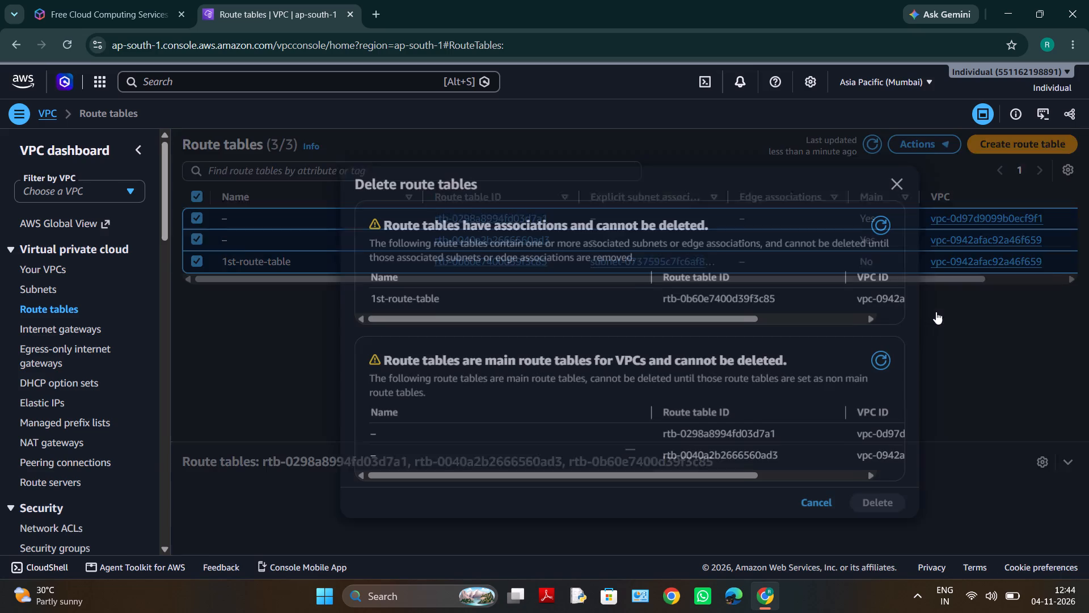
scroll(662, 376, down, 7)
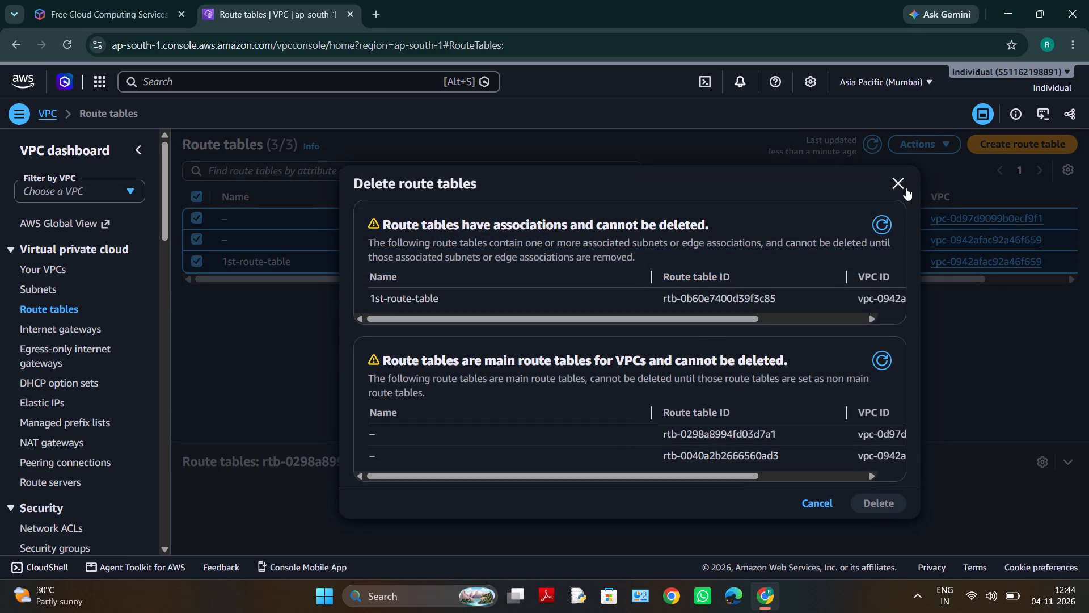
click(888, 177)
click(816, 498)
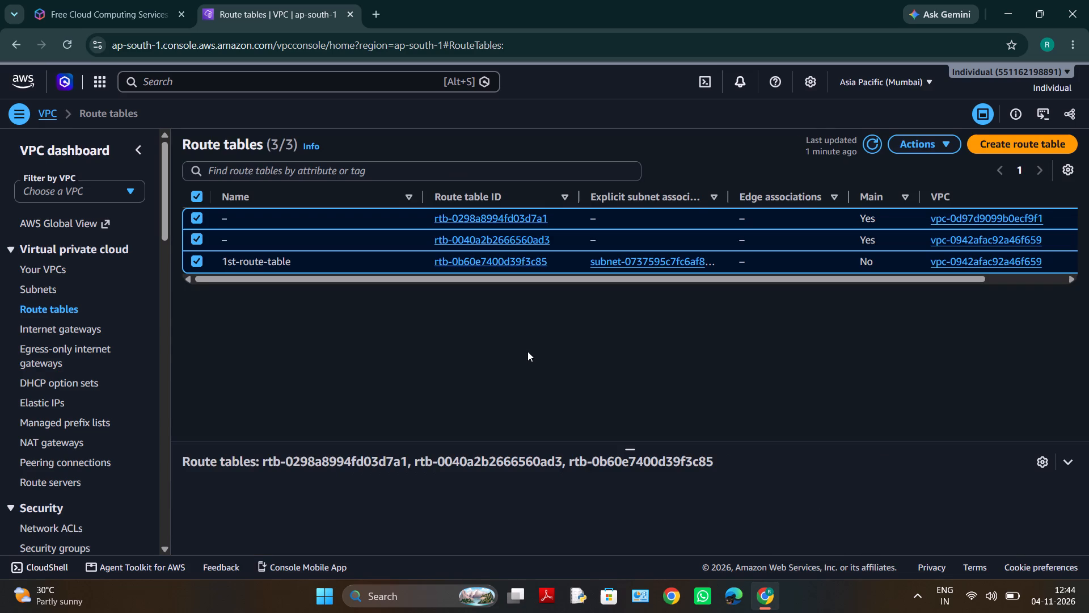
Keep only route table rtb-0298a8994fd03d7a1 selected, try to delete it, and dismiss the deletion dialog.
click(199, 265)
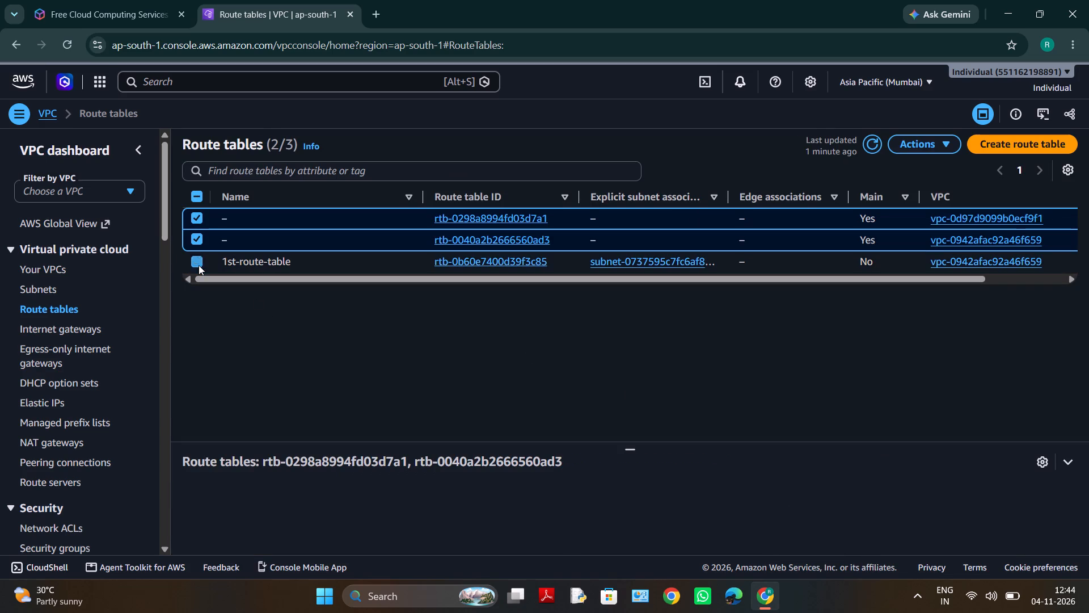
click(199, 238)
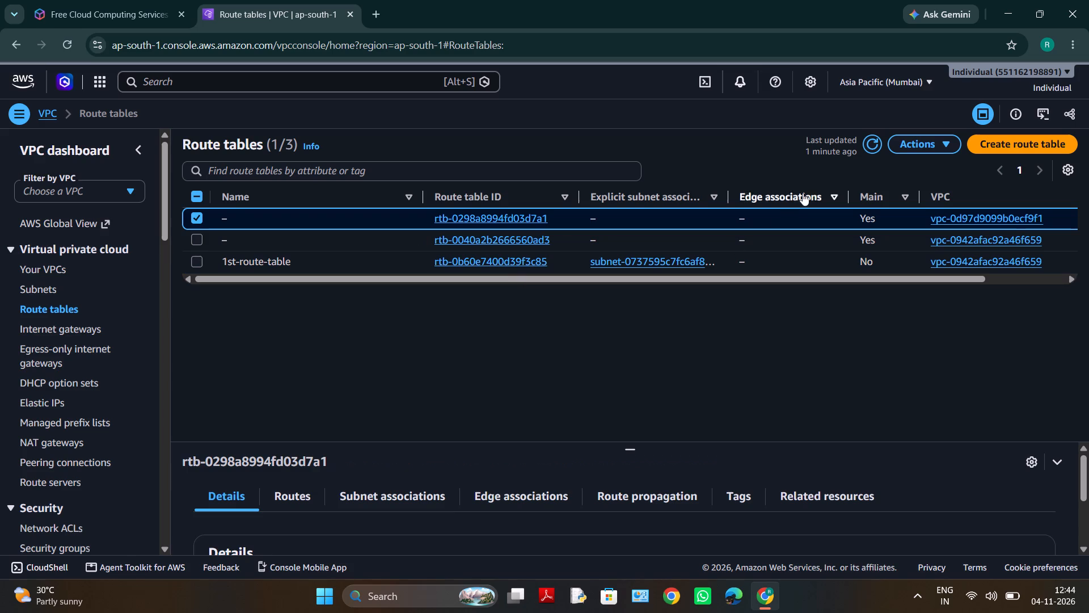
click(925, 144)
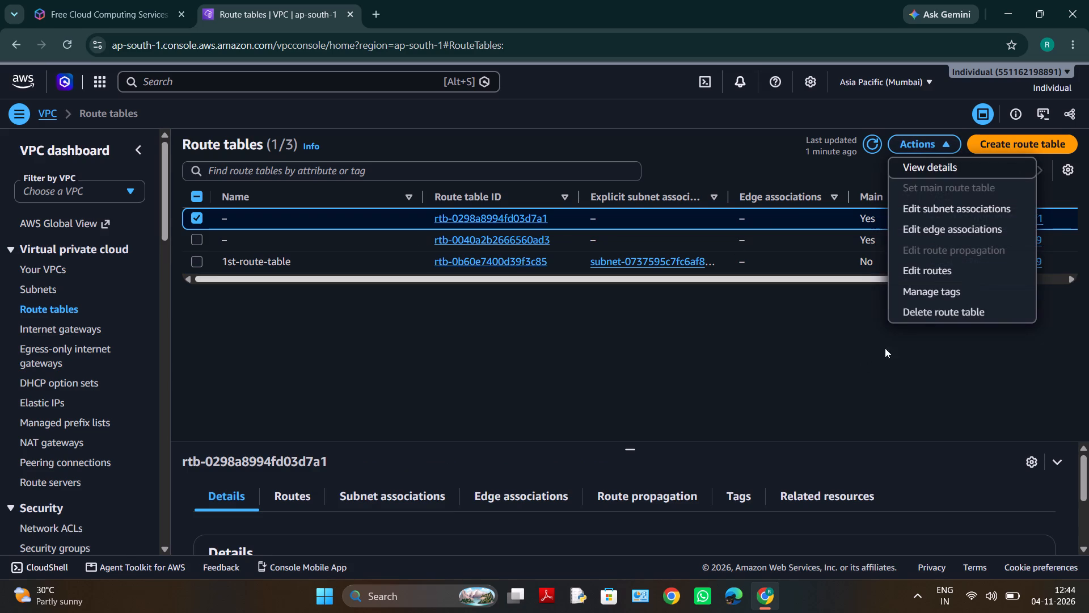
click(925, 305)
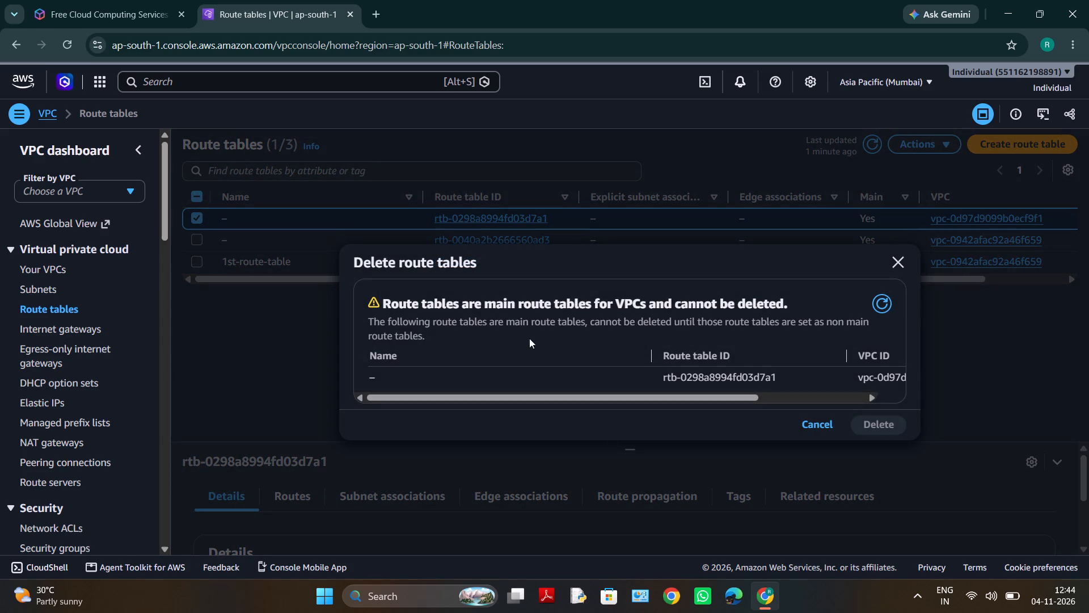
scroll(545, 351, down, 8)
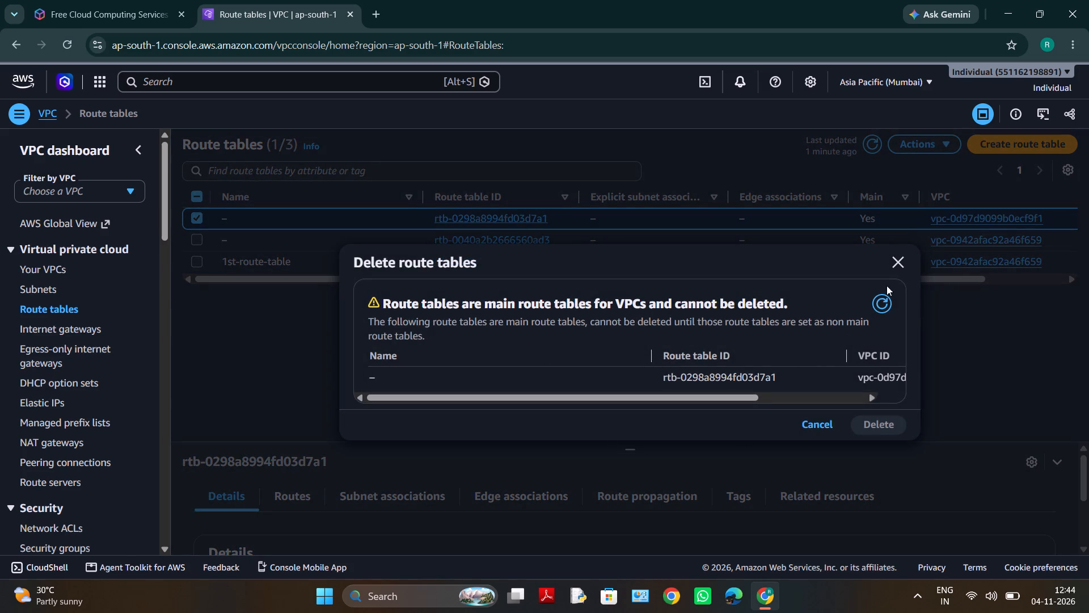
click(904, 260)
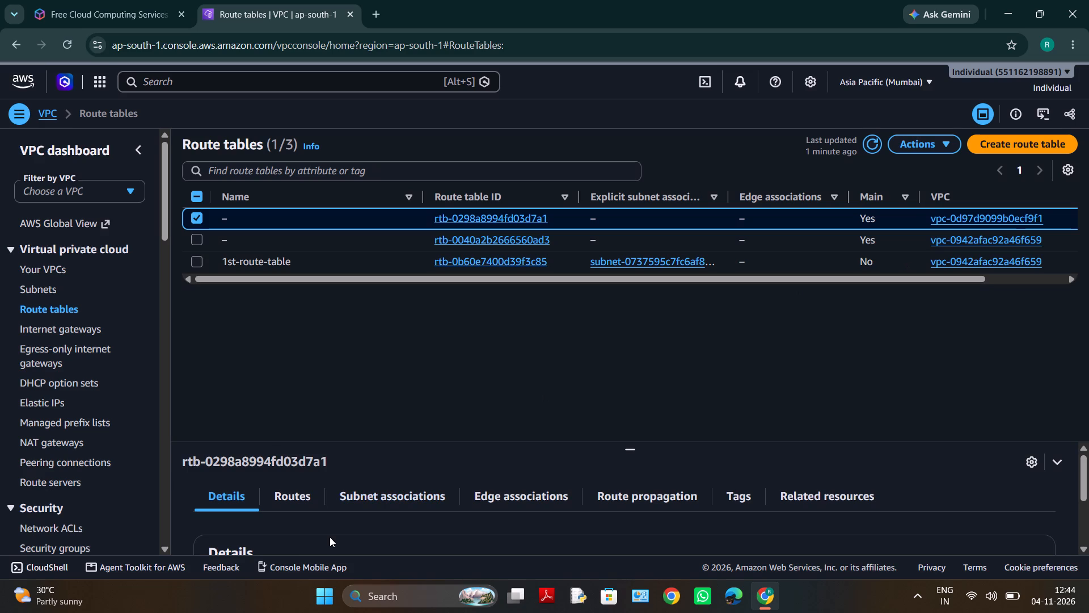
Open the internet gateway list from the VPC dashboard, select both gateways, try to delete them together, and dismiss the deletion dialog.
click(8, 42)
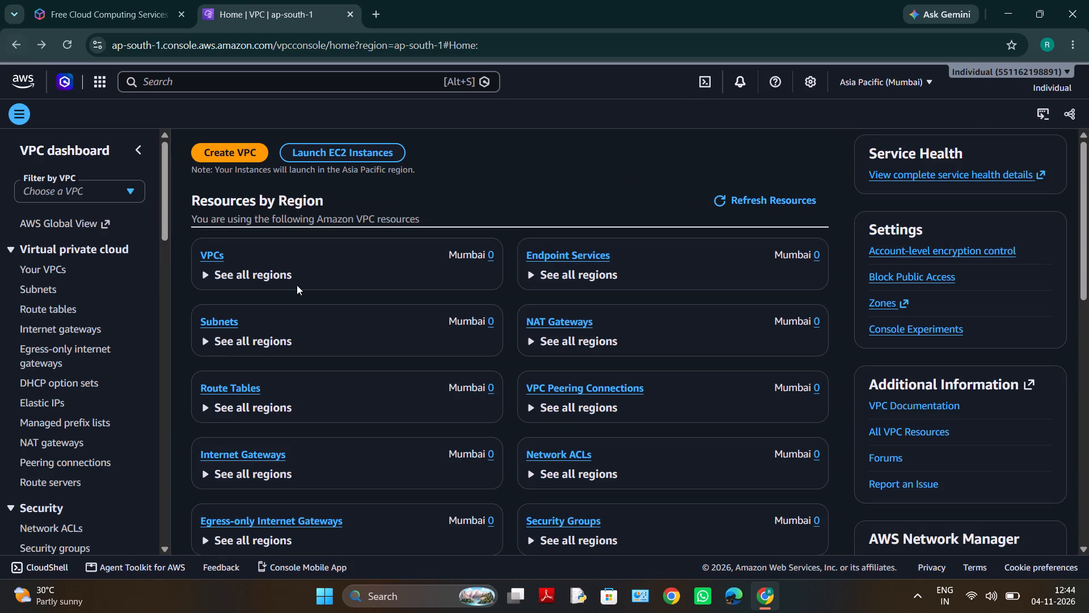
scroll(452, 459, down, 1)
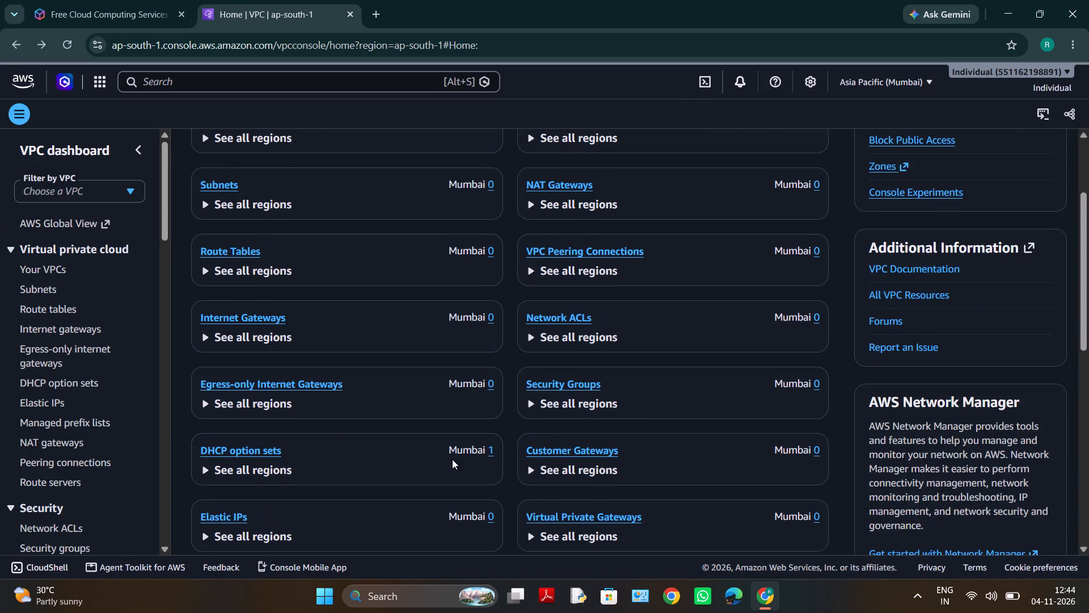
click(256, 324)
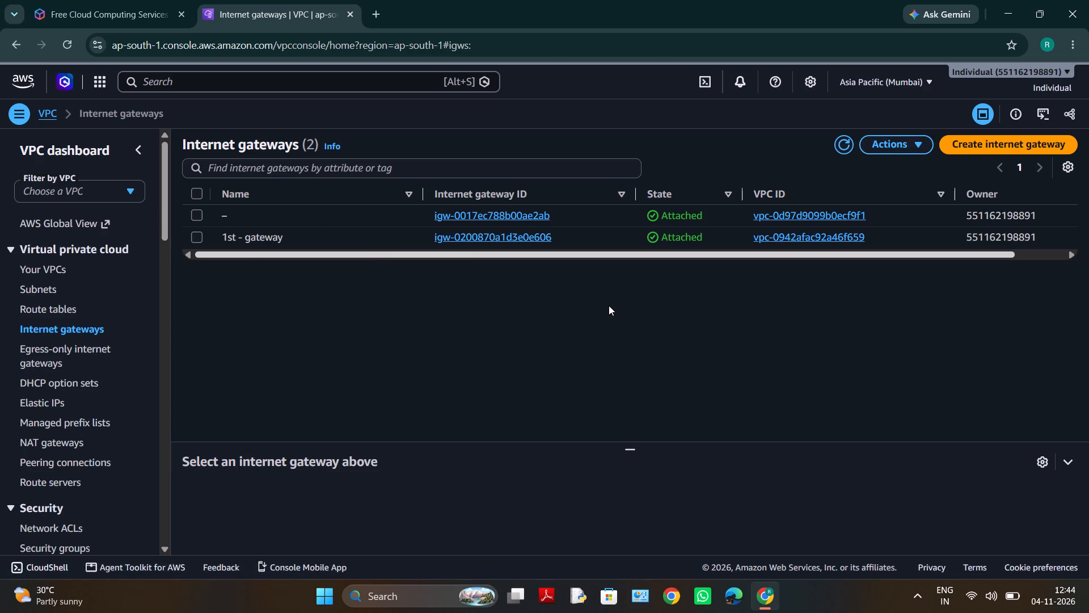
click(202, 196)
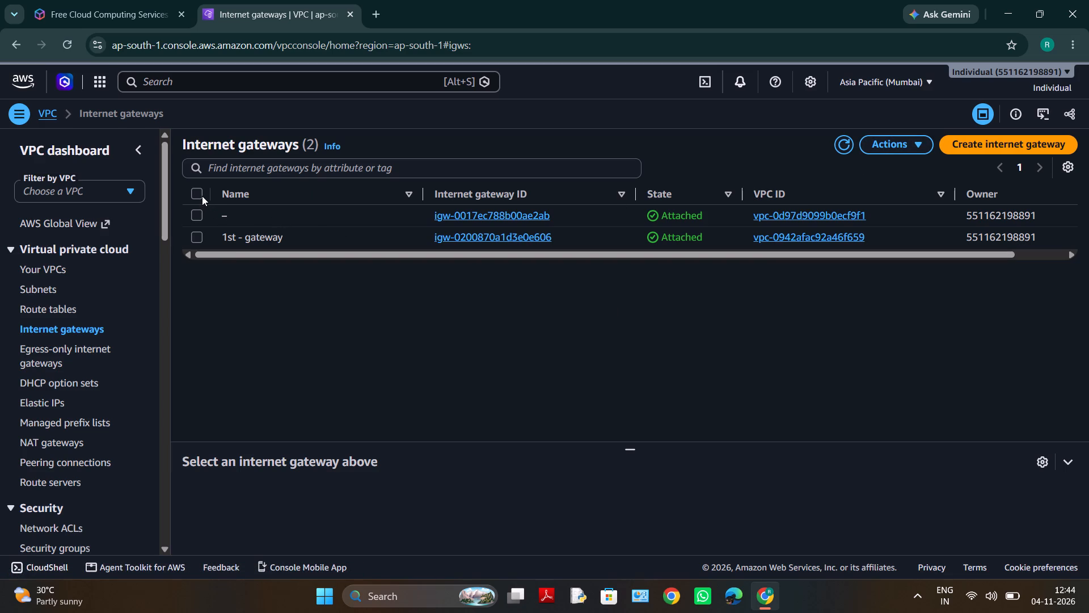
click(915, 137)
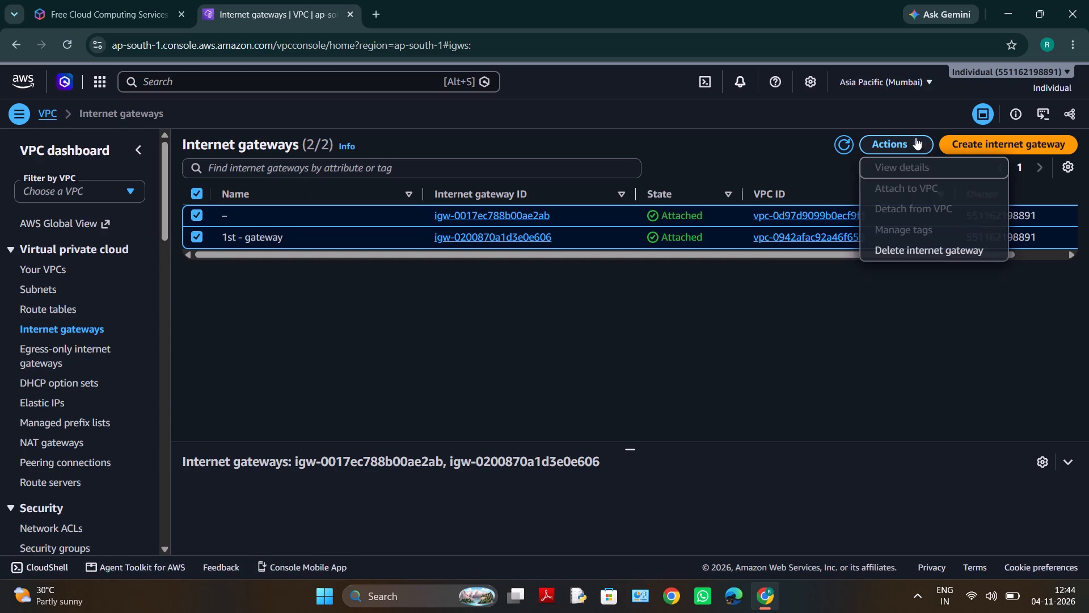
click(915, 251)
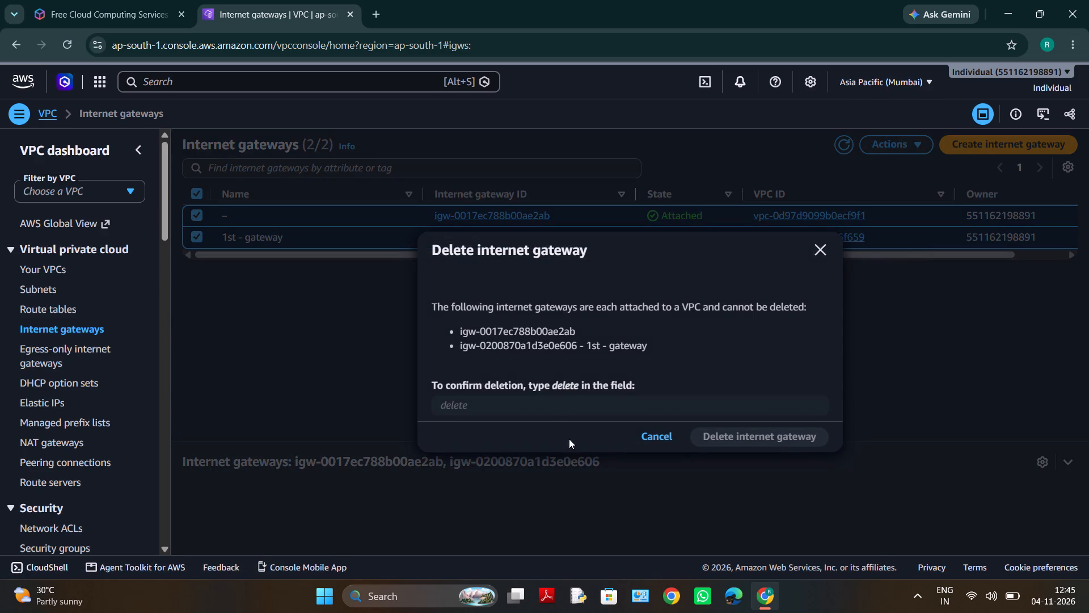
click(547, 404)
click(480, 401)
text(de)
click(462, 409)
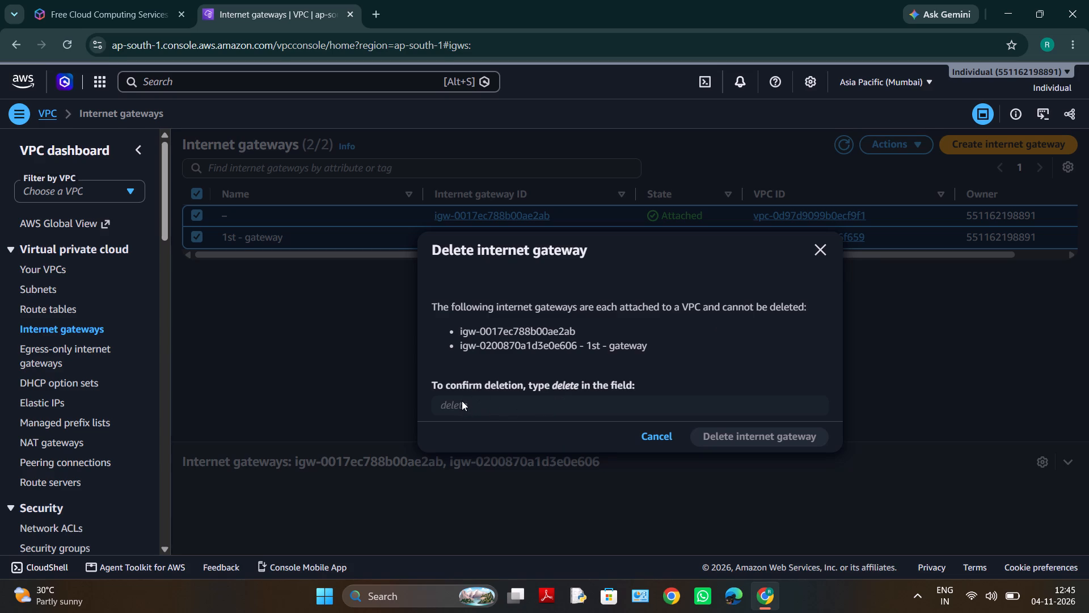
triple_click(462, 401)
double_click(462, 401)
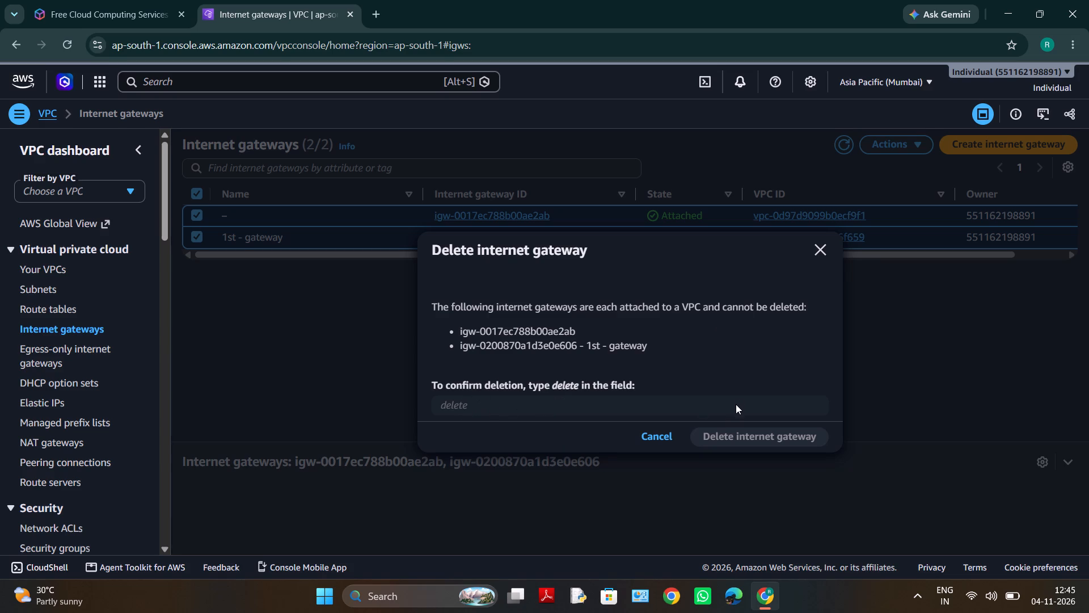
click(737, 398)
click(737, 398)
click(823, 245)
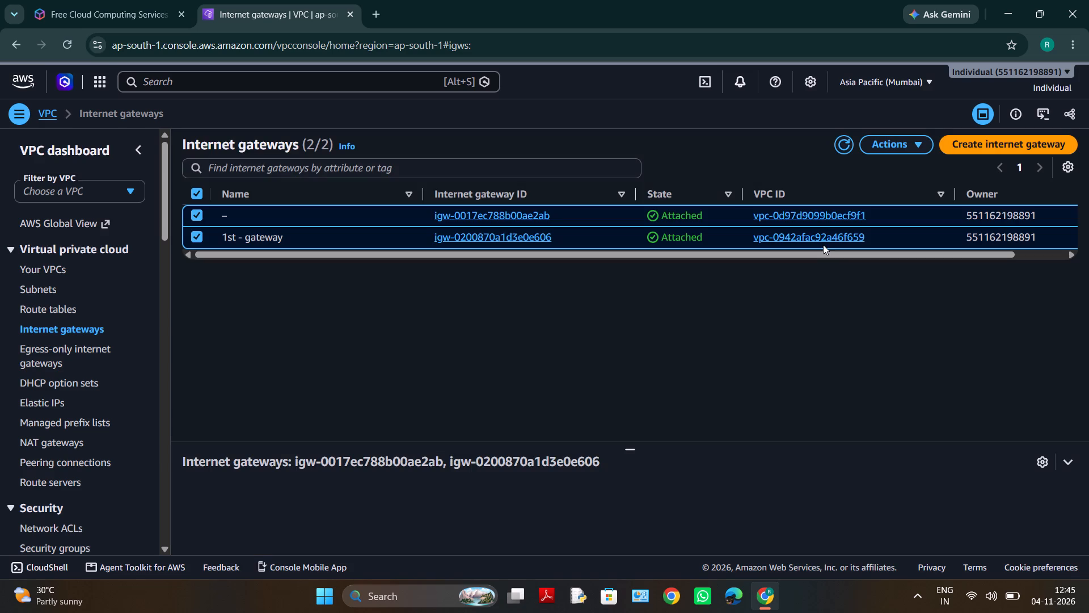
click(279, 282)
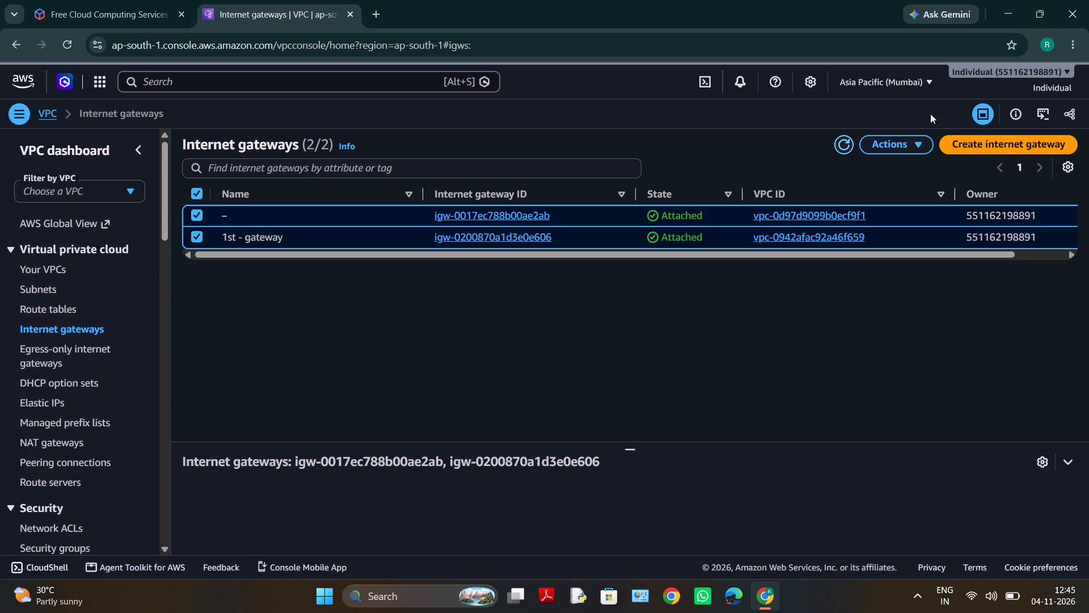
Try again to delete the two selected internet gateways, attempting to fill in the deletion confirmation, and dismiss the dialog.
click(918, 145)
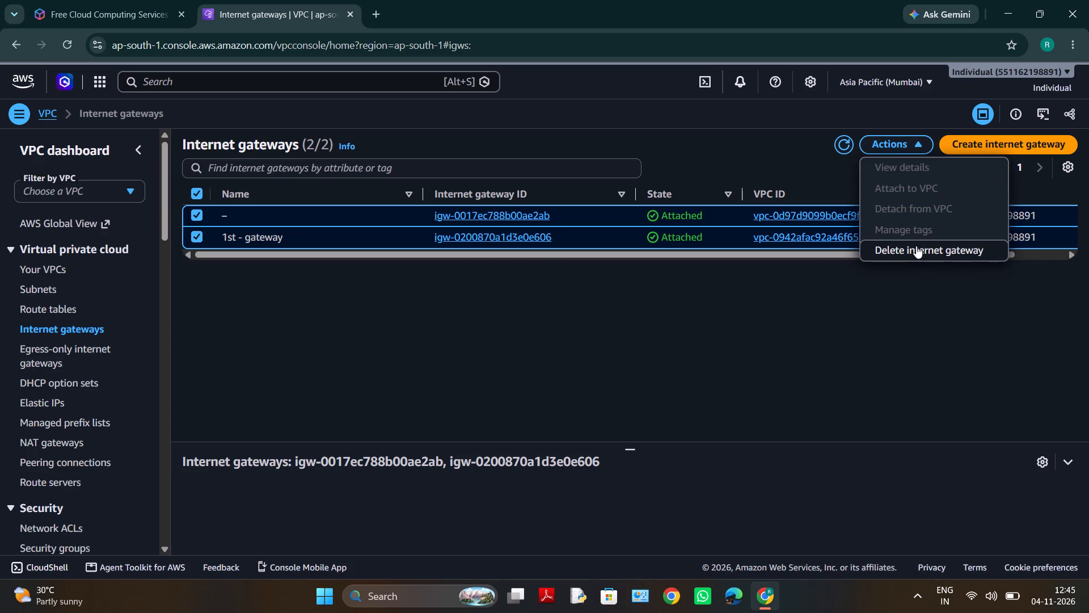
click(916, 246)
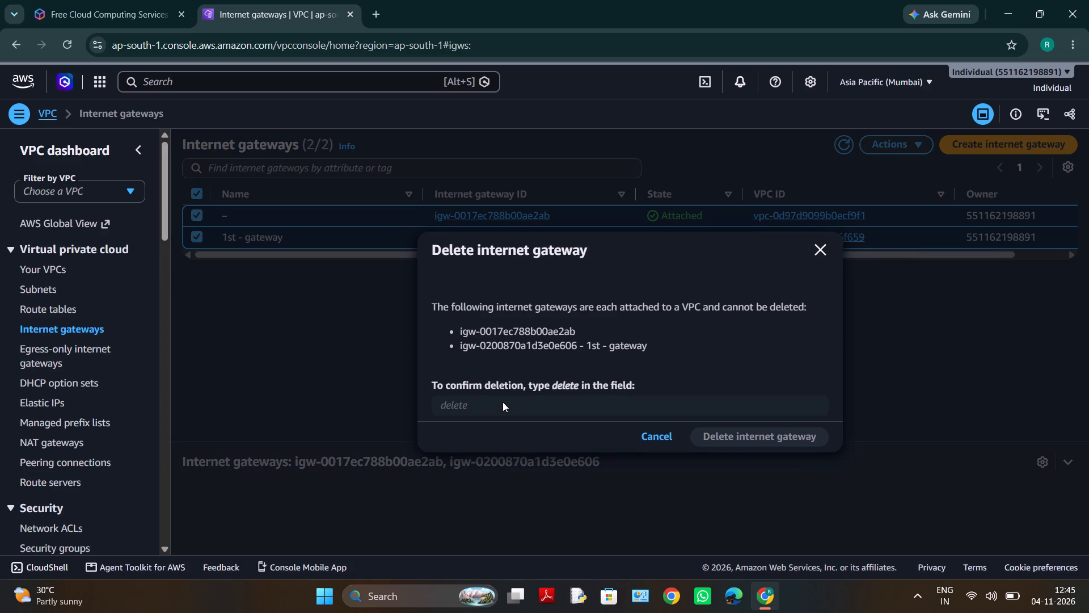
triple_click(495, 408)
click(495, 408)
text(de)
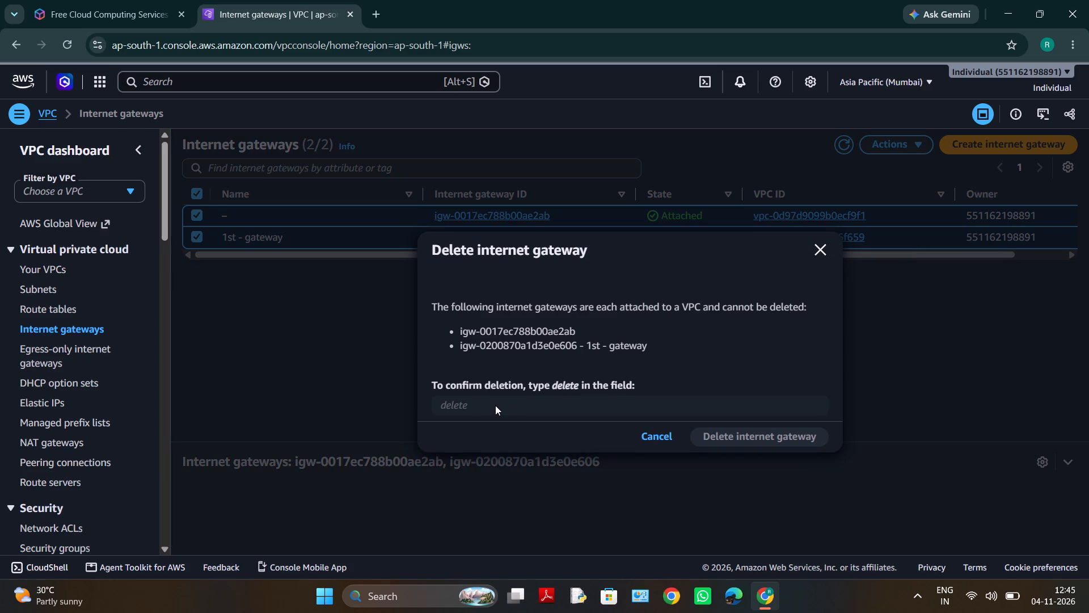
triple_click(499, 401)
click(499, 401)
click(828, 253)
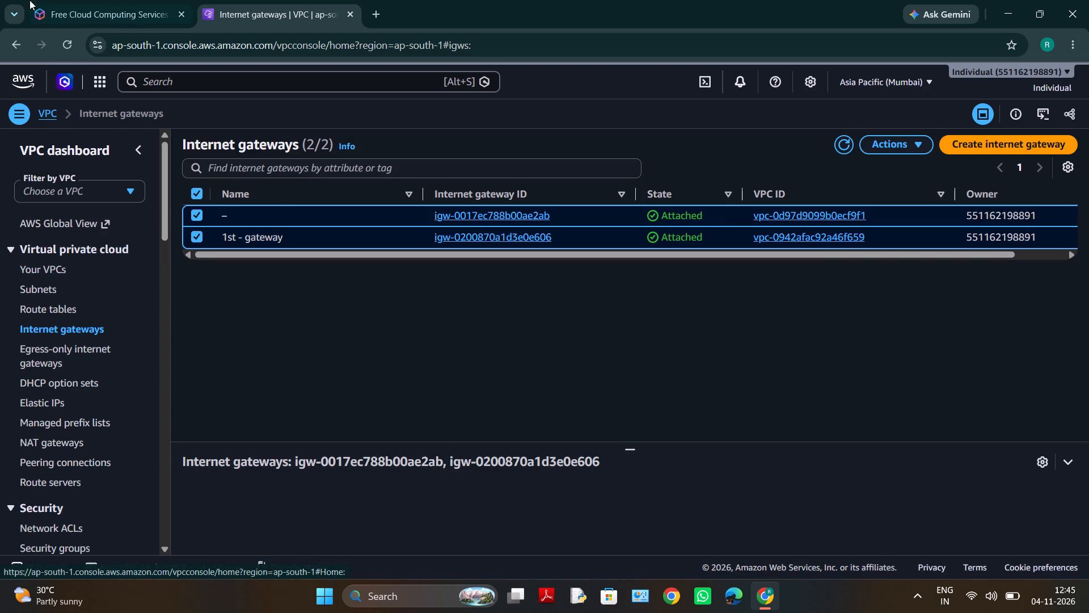
Return through the VPC dashboard to Console Home and review the remaining credits and the monthly cost and usage chart.
click(12, 39)
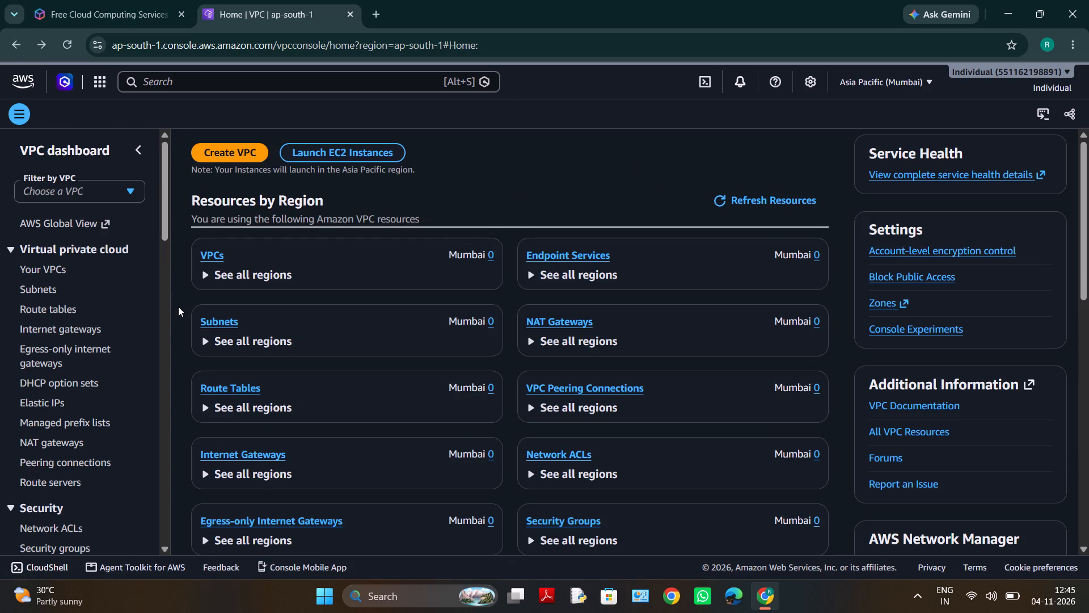
scroll(433, 435, down, 3)
scroll(367, 297, up, 4)
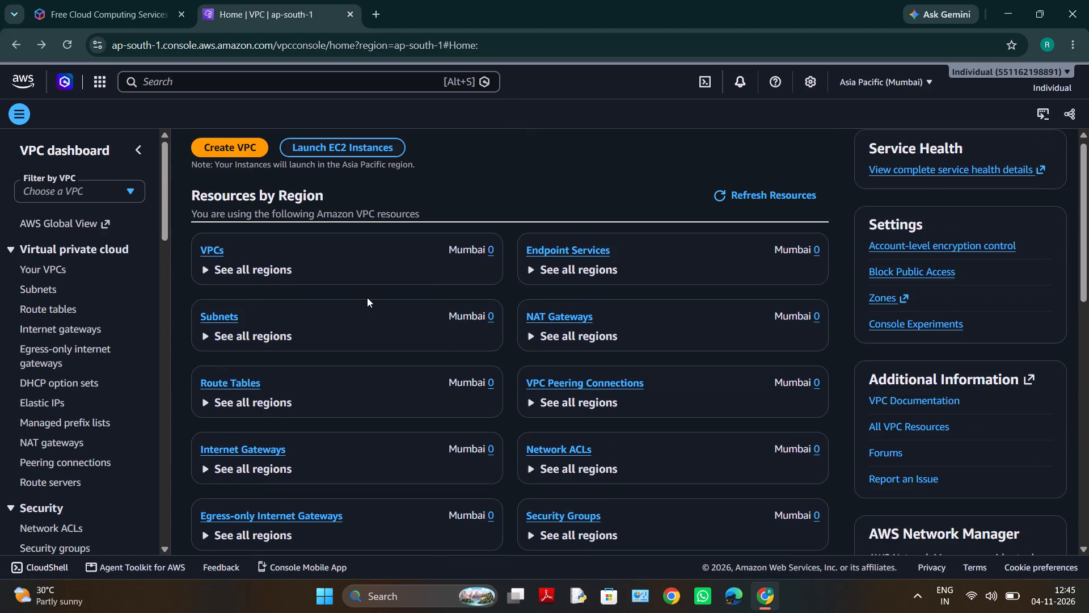
click(12, 47)
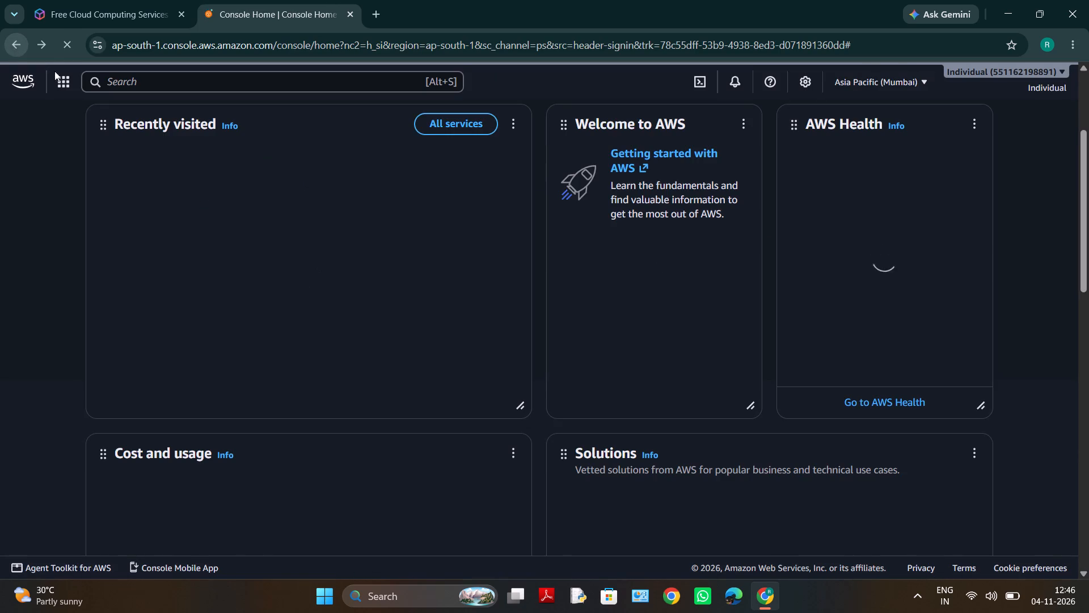
scroll(398, 409, down, 1)
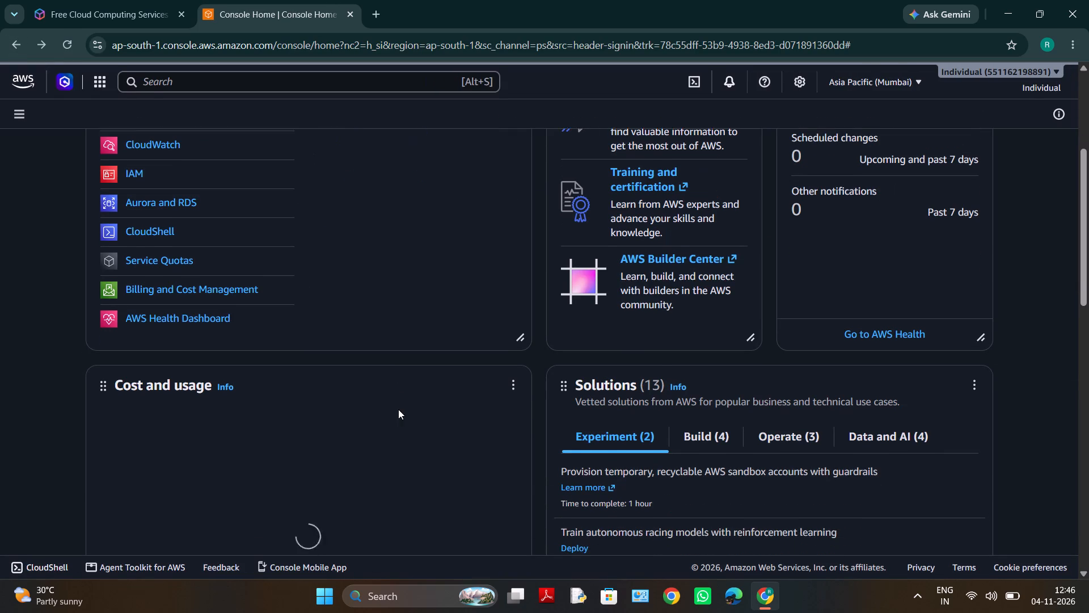
scroll(398, 409, down, 1)
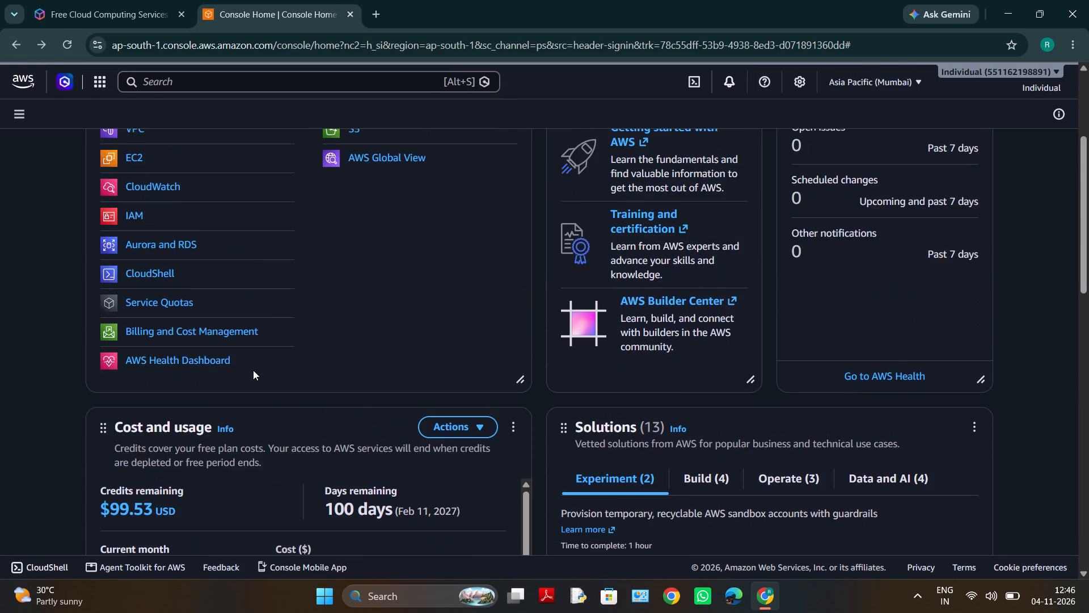
scroll(185, 216, up, 2)
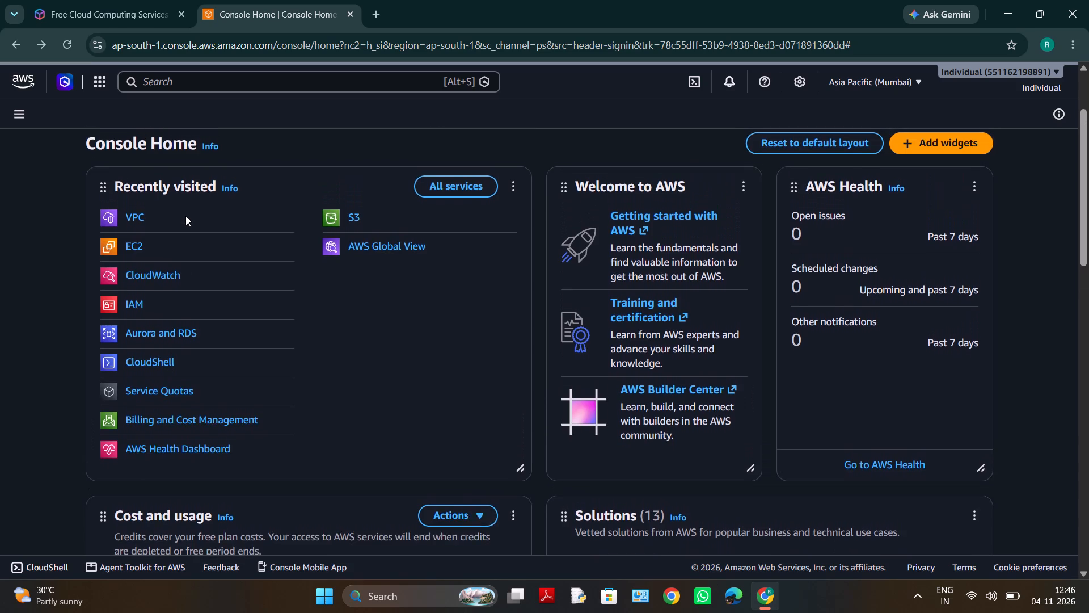
scroll(185, 216, down, 1)
scroll(358, 349, down, 2)
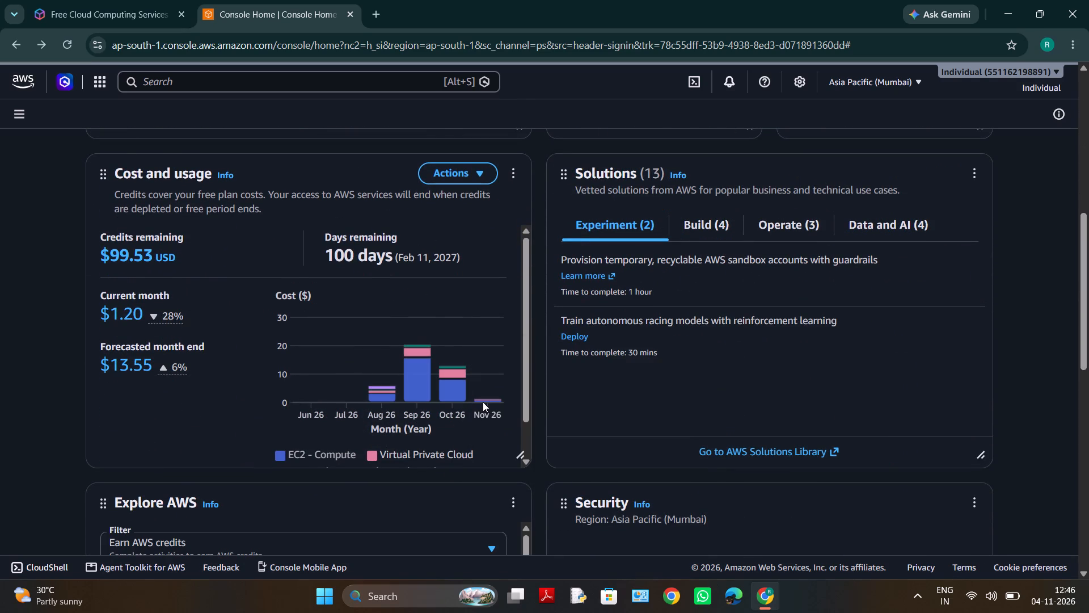
scroll(385, 343, up, 1)
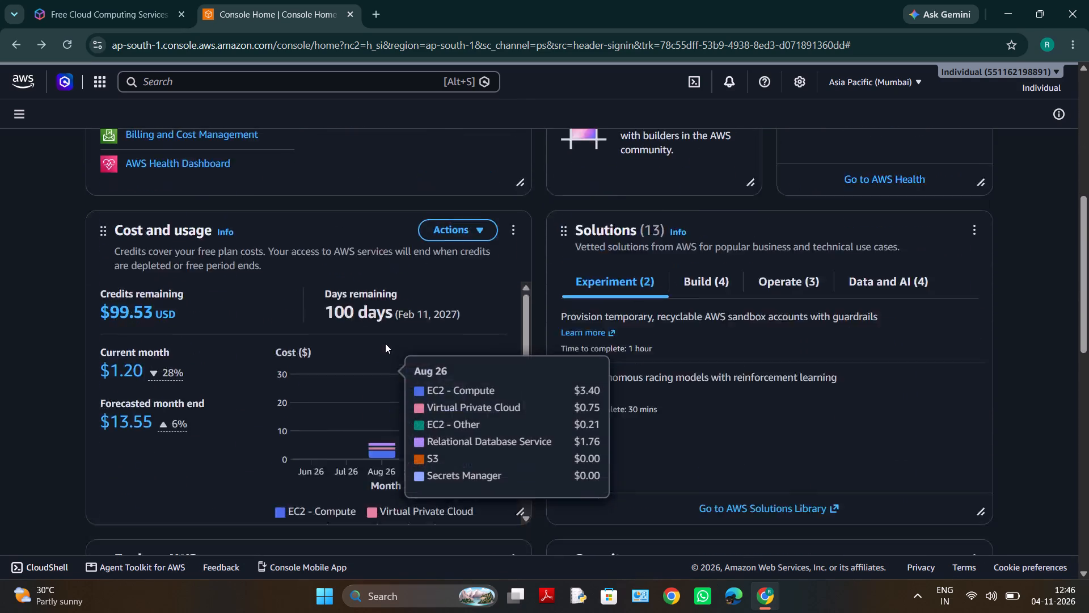
scroll(385, 343, up, 4)
scroll(385, 343, down, 1)
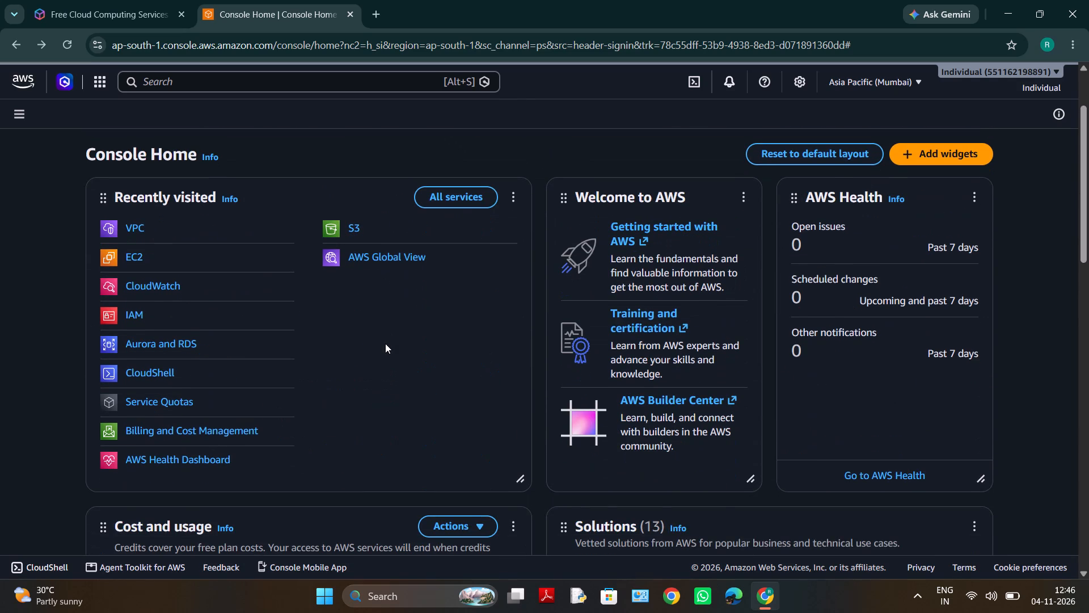
Open Amazon S3 from the recently visited services, look through its bucket navigation and overview page, and return to Console Home.
click(358, 233)
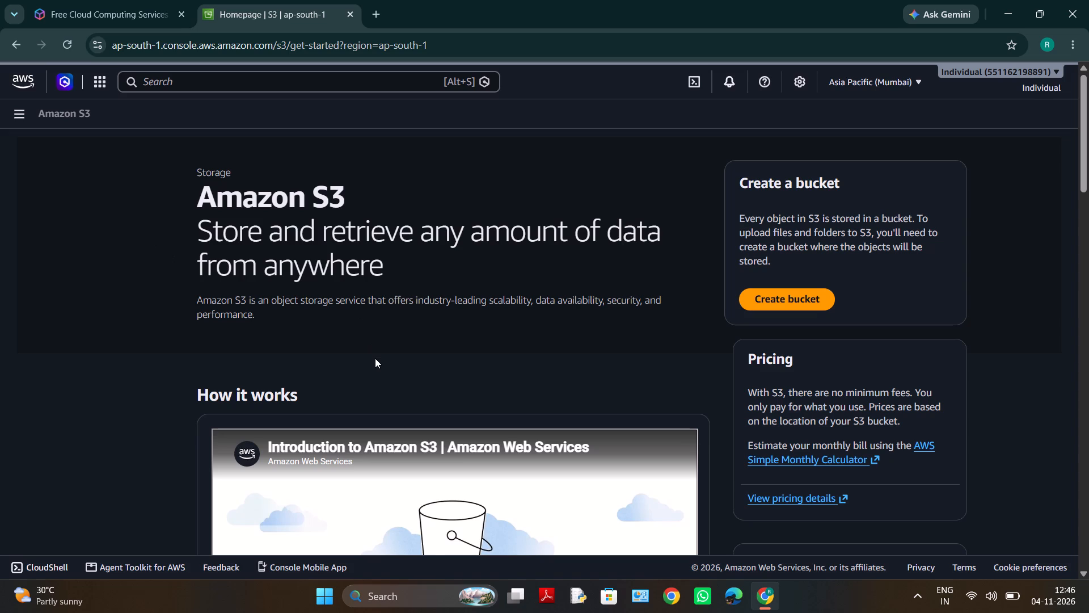
scroll(375, 358, right, 5)
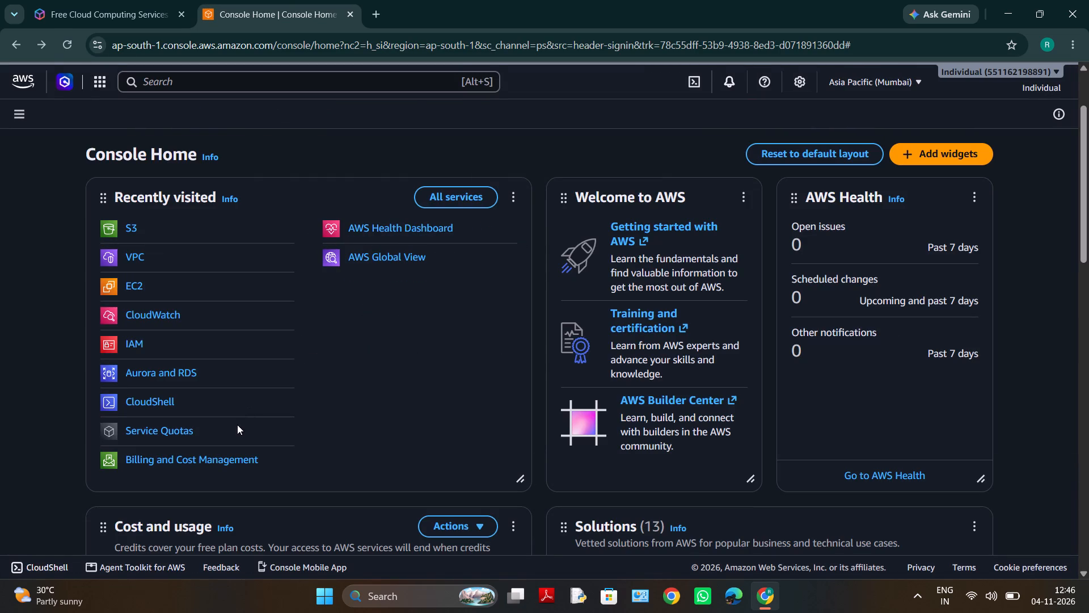
click(129, 231)
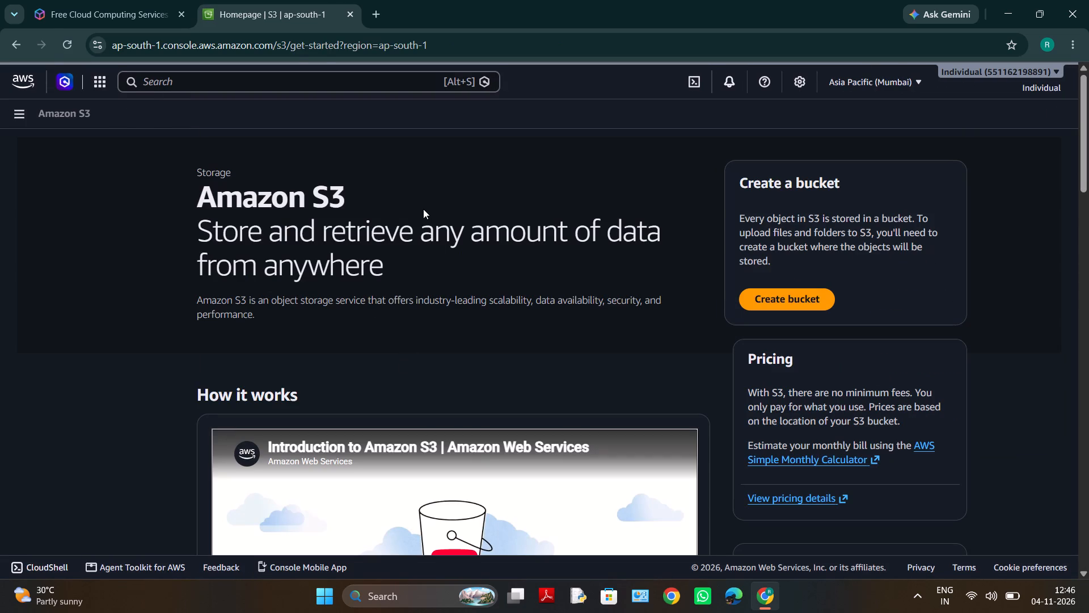
click(16, 111)
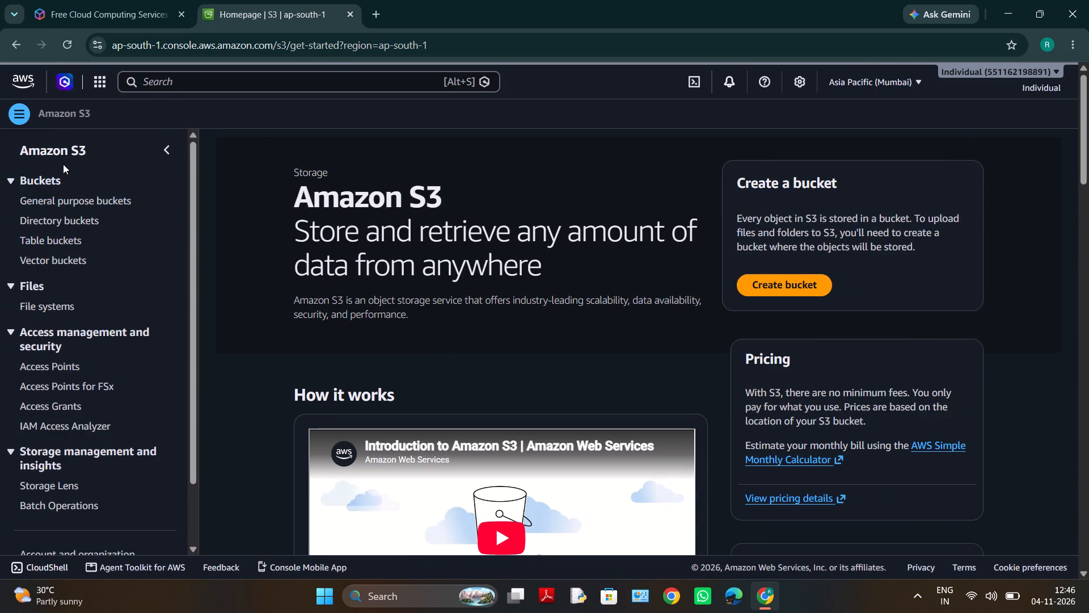
click(52, 180)
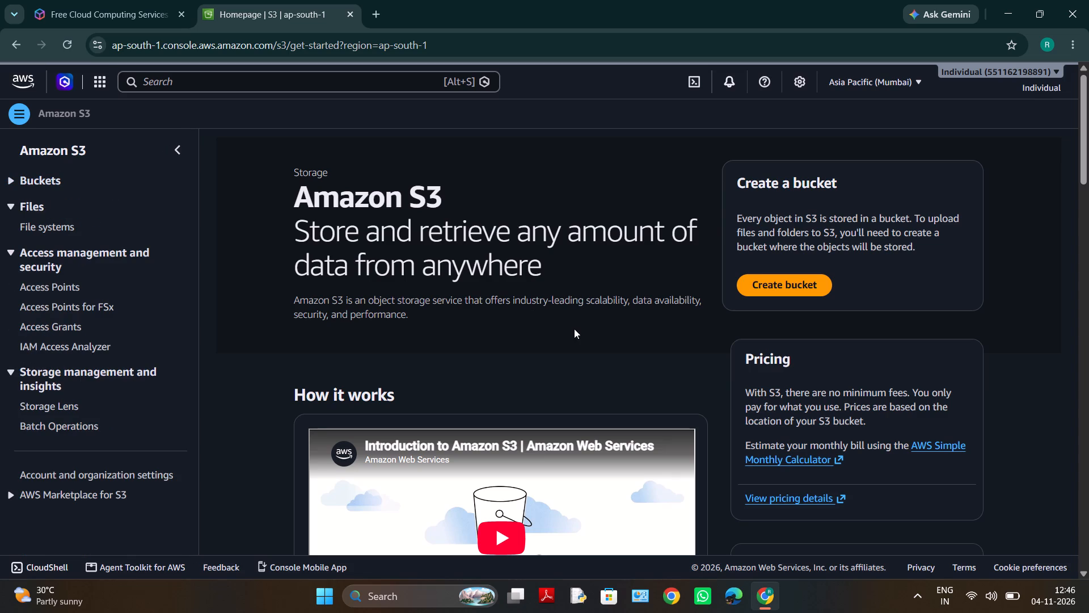
right_click(36, 182)
click(348, 293)
scroll(348, 297, down, 4)
scroll(348, 297, up, 1)
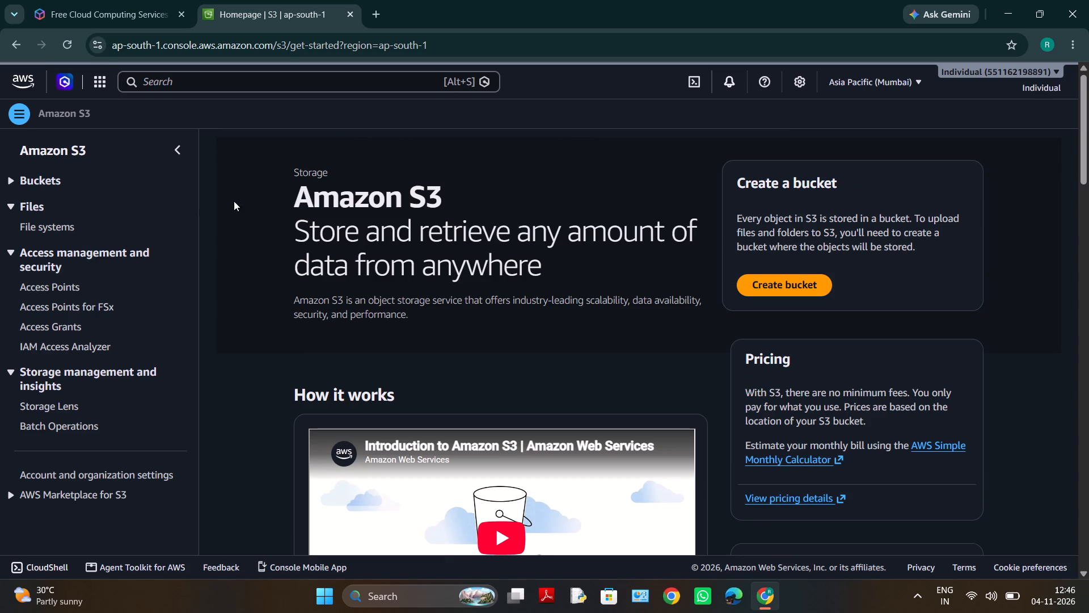
scroll(199, 207, right, 6)
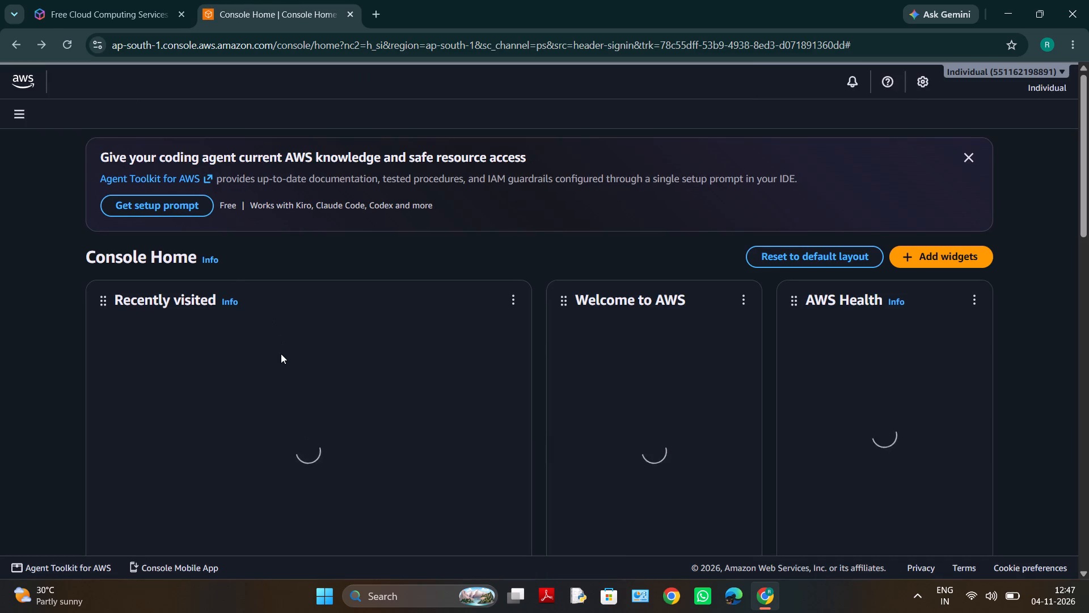
Review the remaining credits and the cost and usage widget on Console Home.
scroll(345, 410, down, 6)
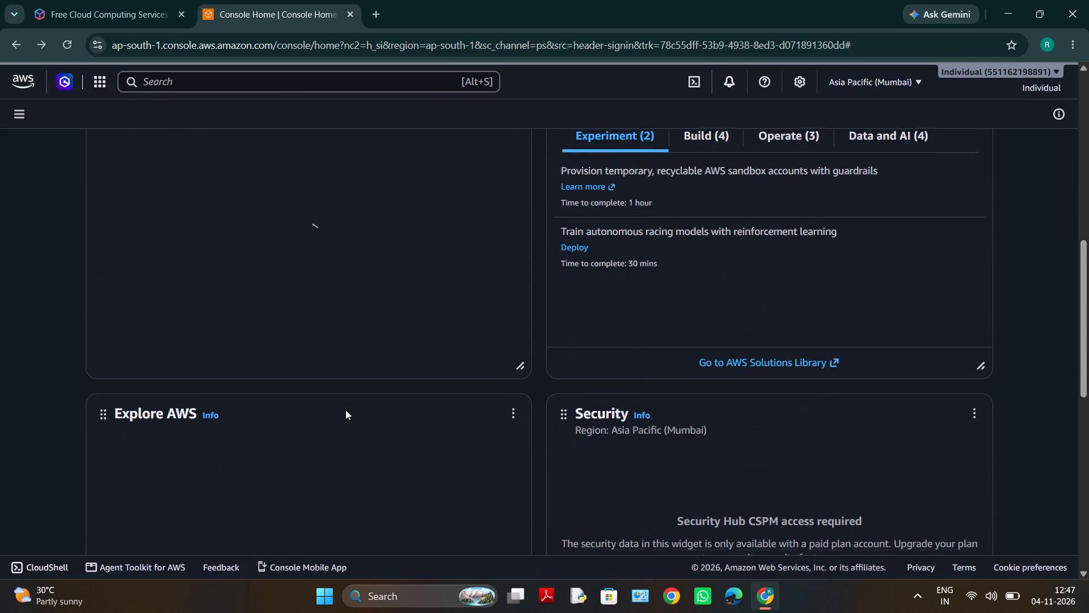
scroll(345, 410, down, 1)
scroll(345, 410, up, 2)
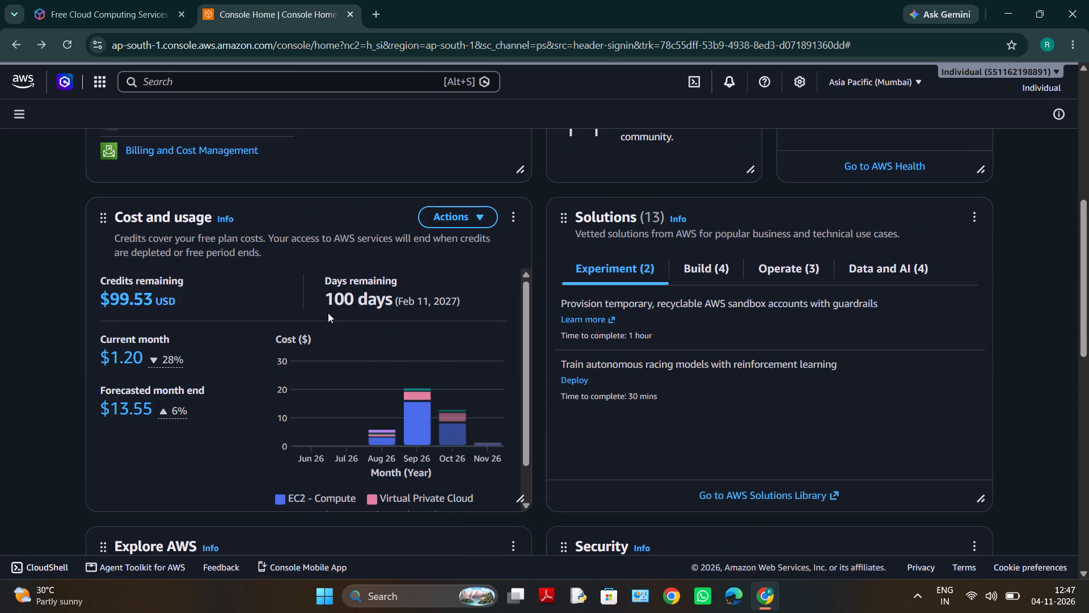
scroll(326, 312, up, 5)
scroll(326, 312, down, 1)
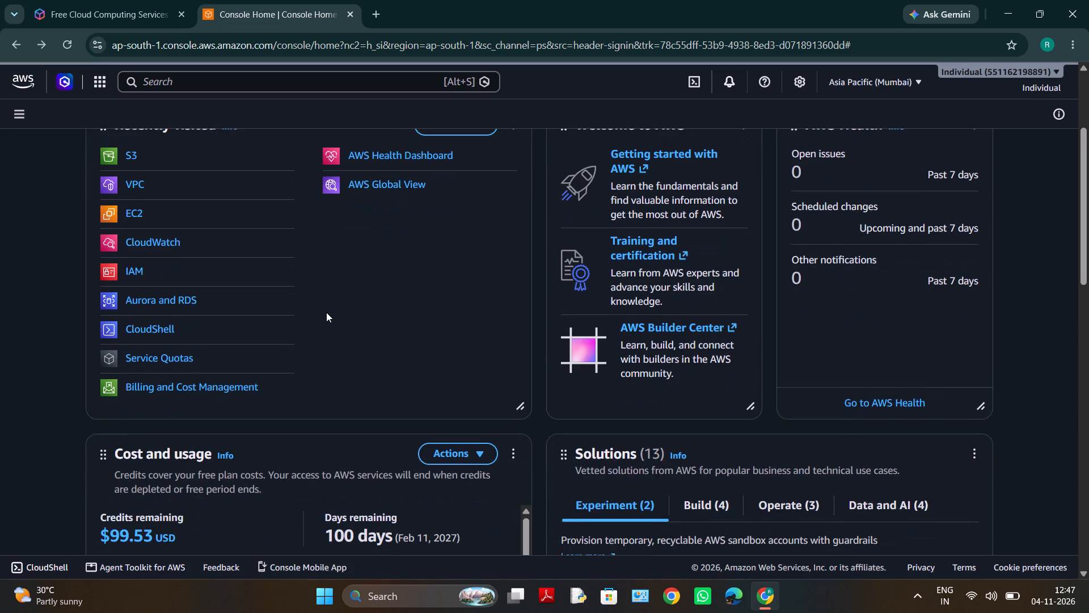
scroll(326, 312, down, 1)
Open Aurora and RDS, check its dashboard and Databases list for existing resources, and return to Console Home.
click(180, 299)
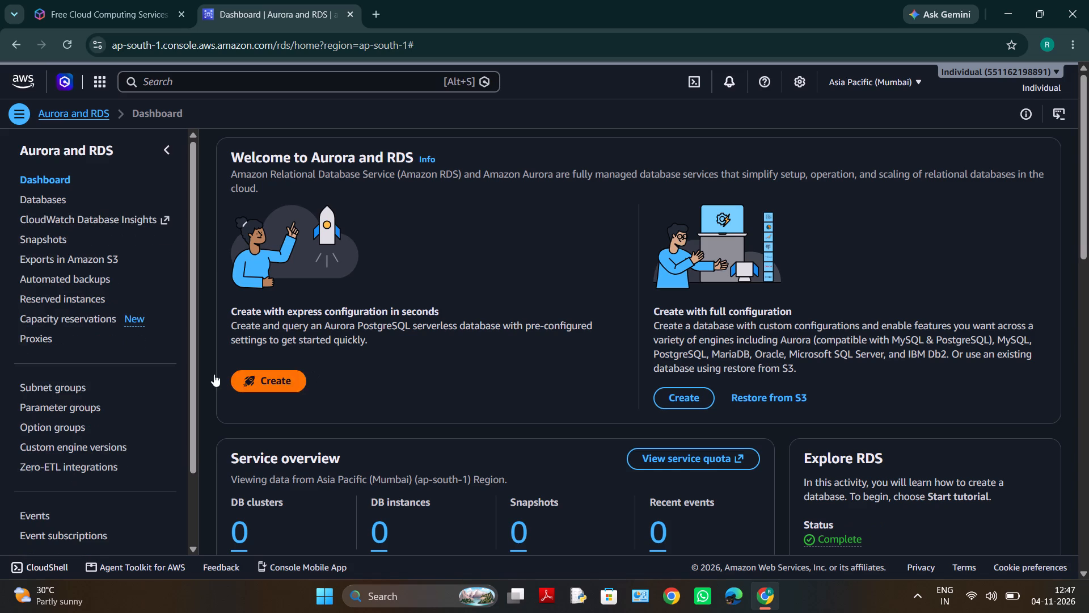
click(41, 193)
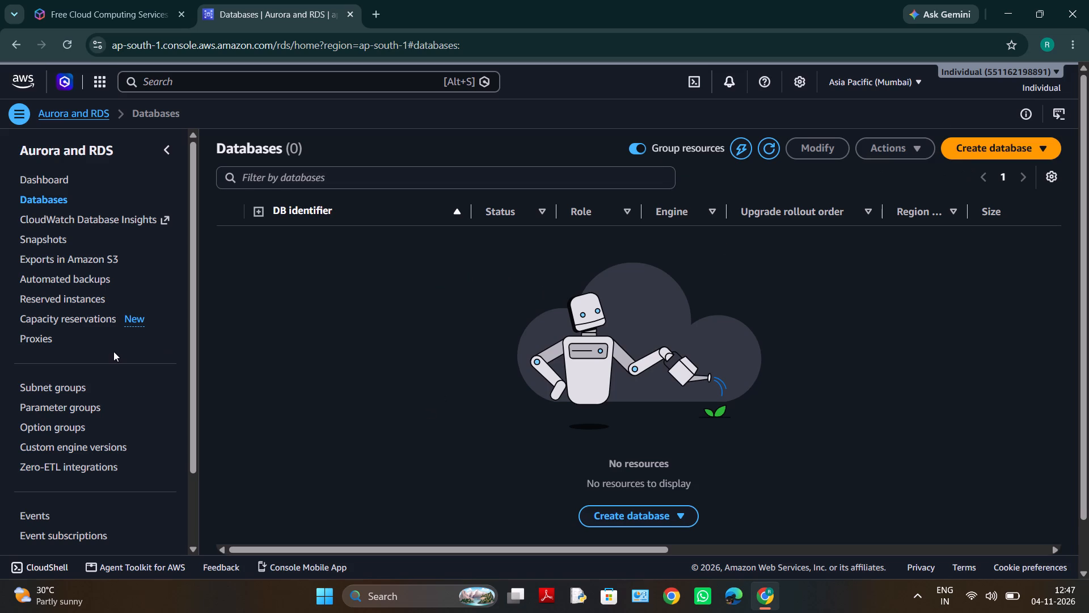
scroll(61, 410, right, 1)
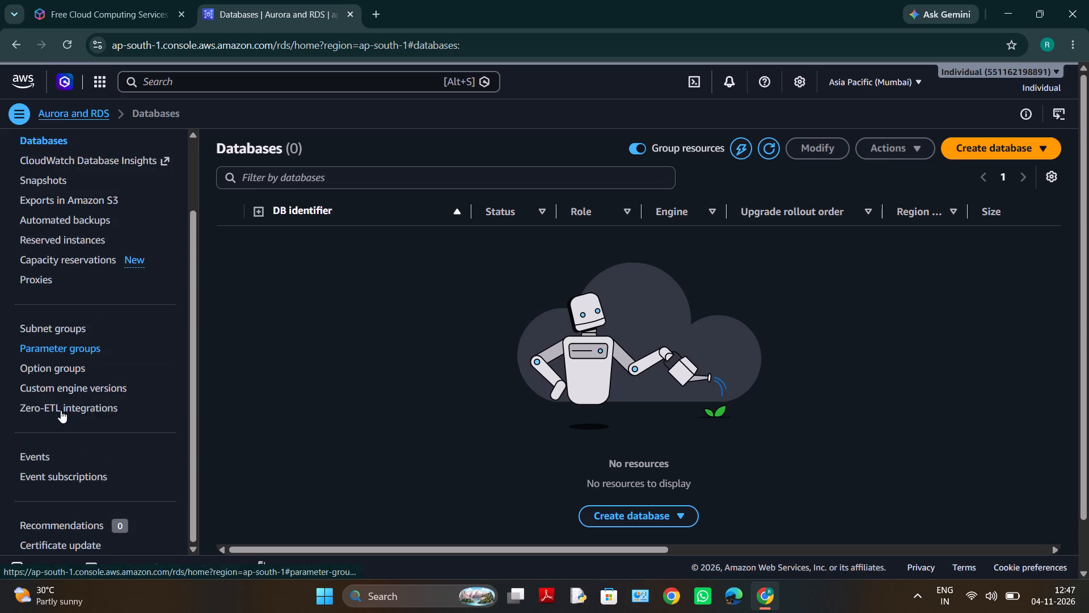
scroll(61, 410, right, 1)
click(53, 177)
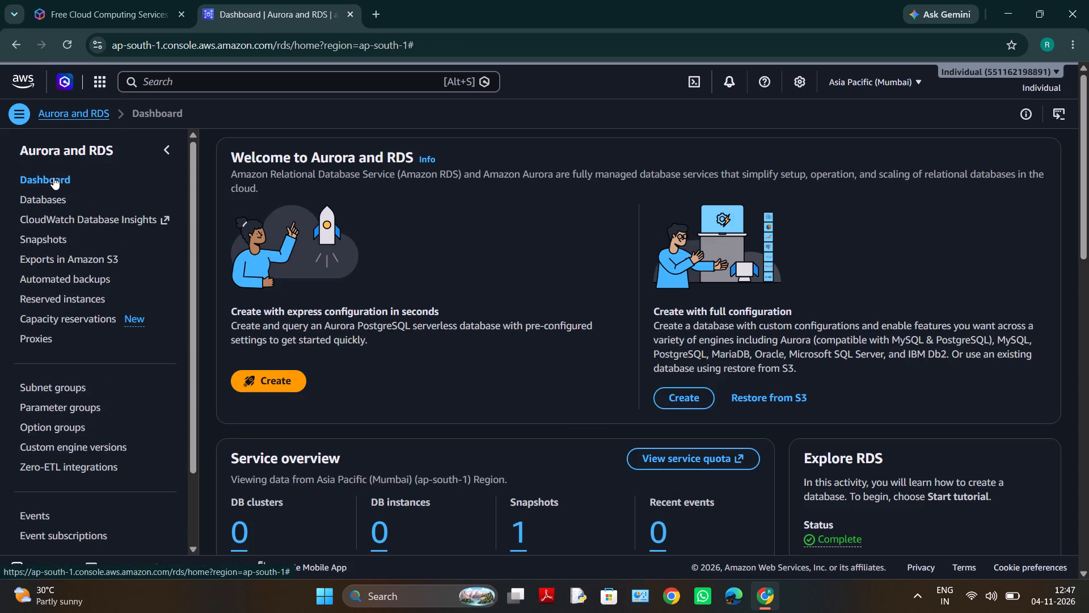
click(44, 198)
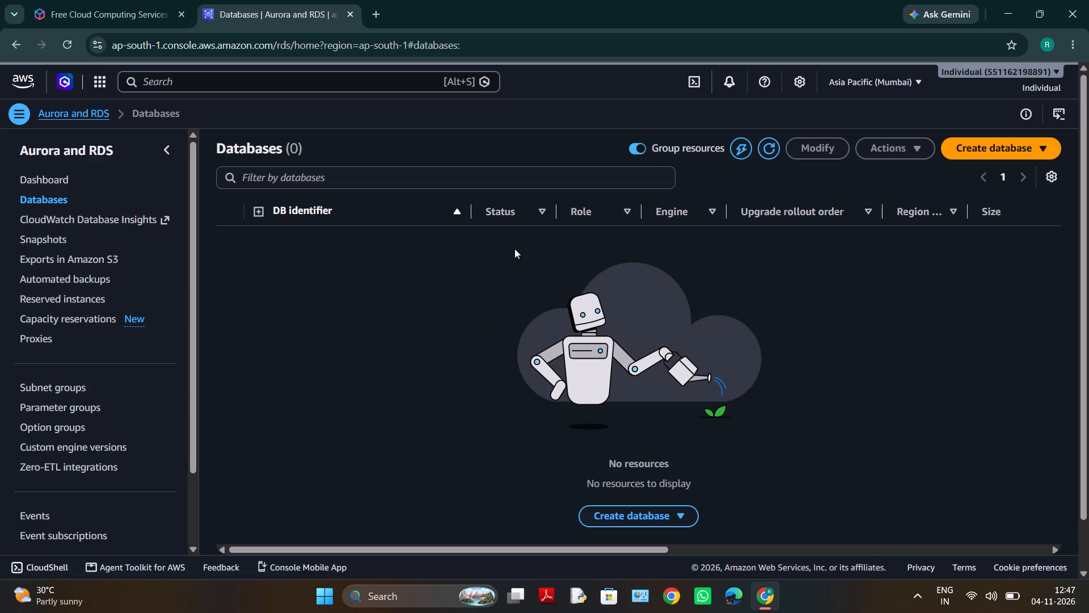
scroll(514, 249, right, 4)
scroll(370, 219, up, 6)
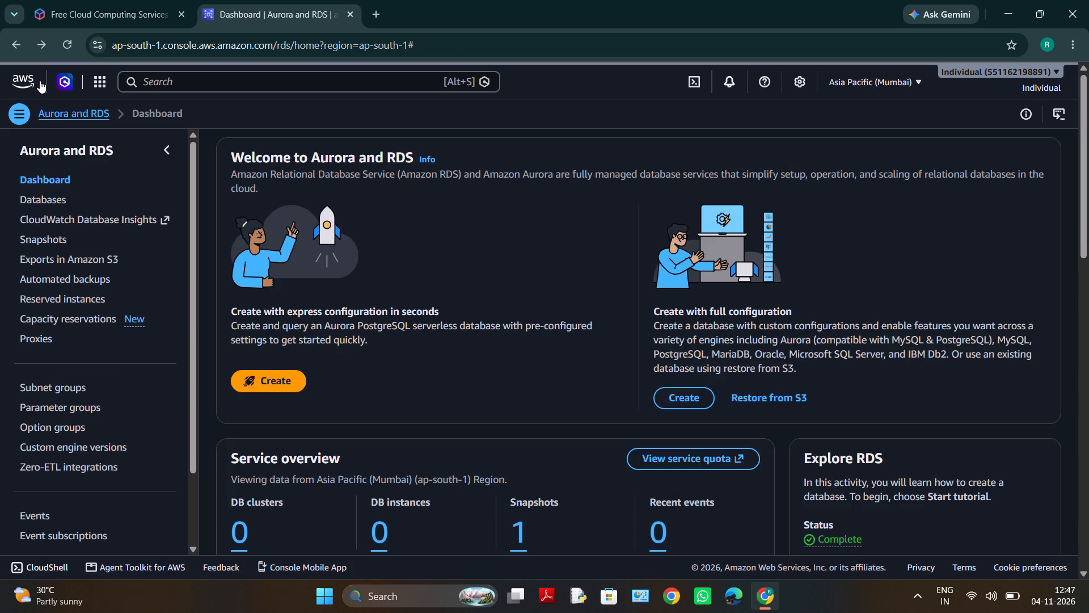
click(10, 43)
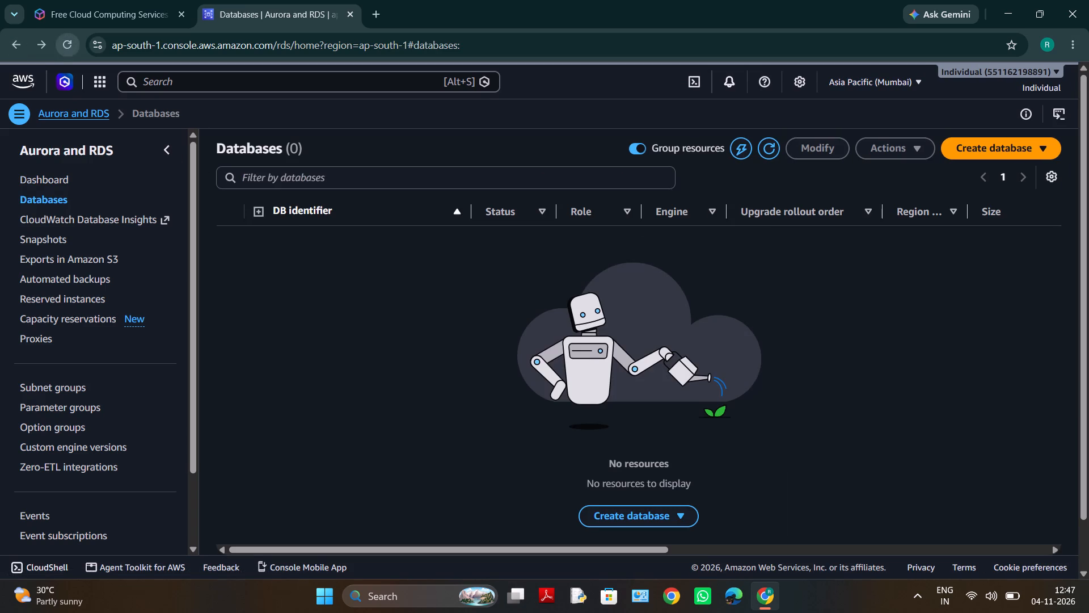
scroll(281, 292, right, 6)
click(14, 39)
click(14, 39)
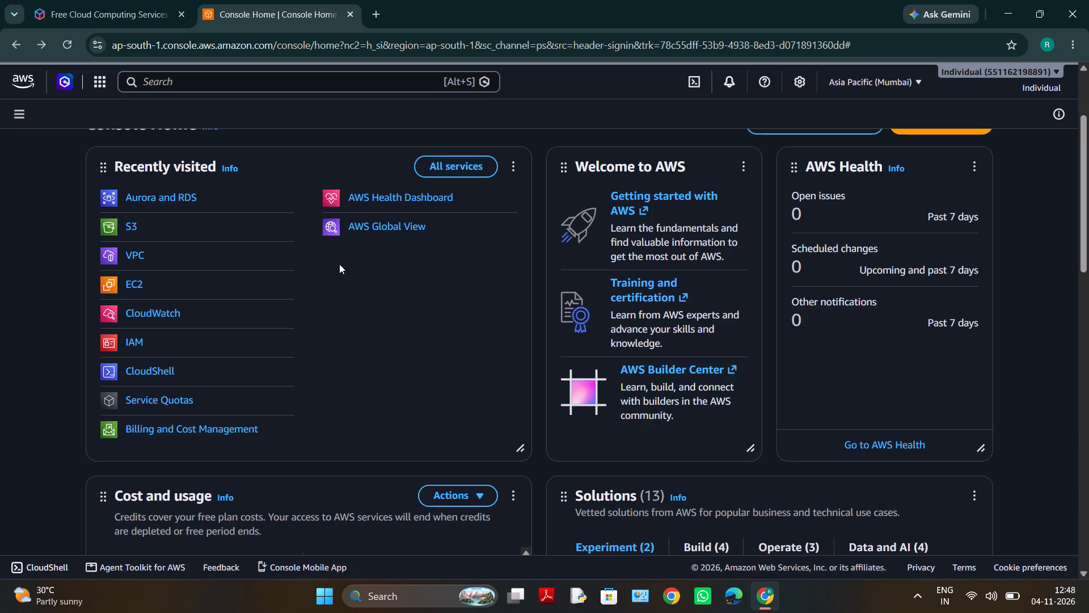
Examine the Console Home widgets, including remaining credits, current and forecast costs, and the monthly cost chart with its service legend.
scroll(372, 372, down, 3)
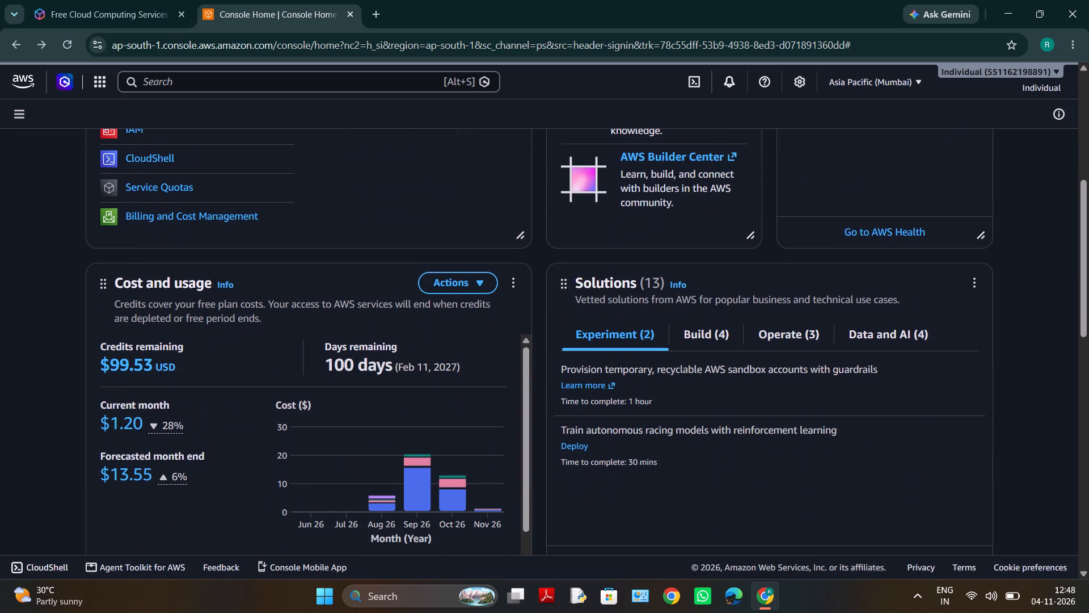
scroll(372, 372, down, 1)
scroll(364, 285, down, 1)
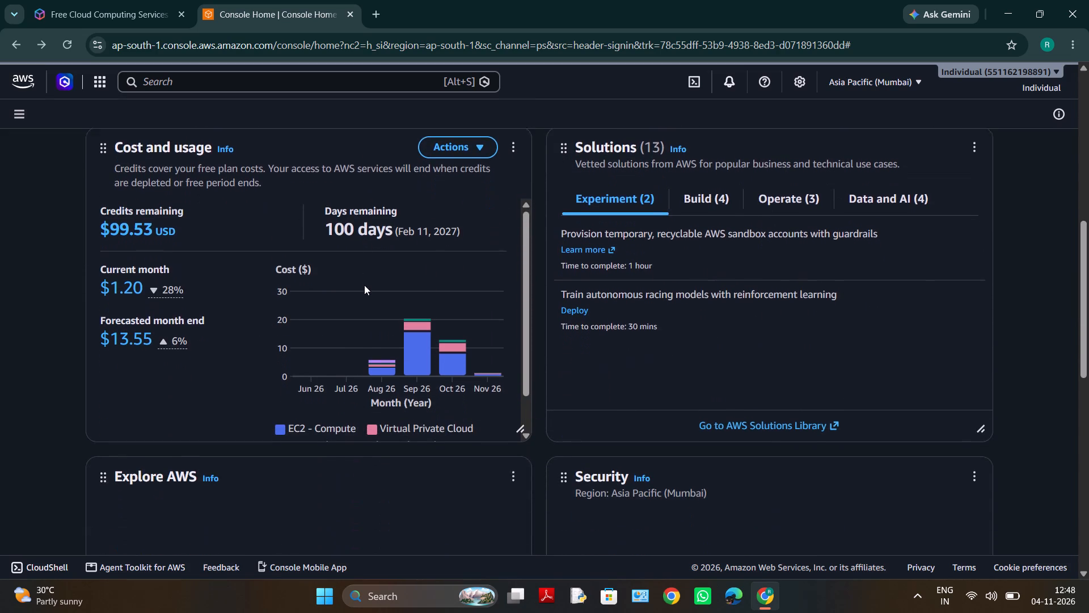
scroll(364, 285, down, 1)
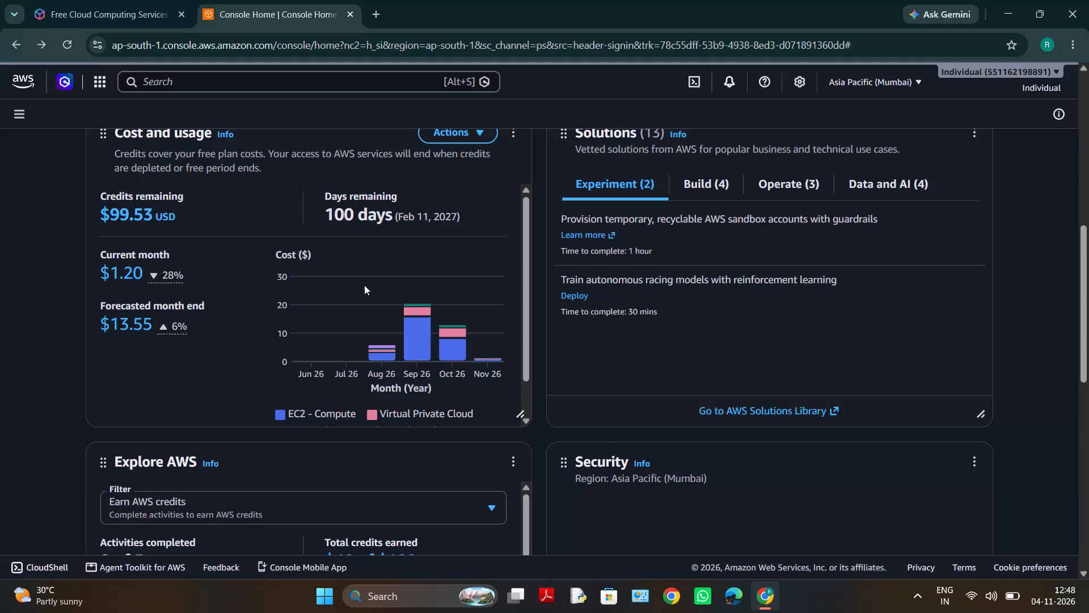
scroll(364, 285, up, 1)
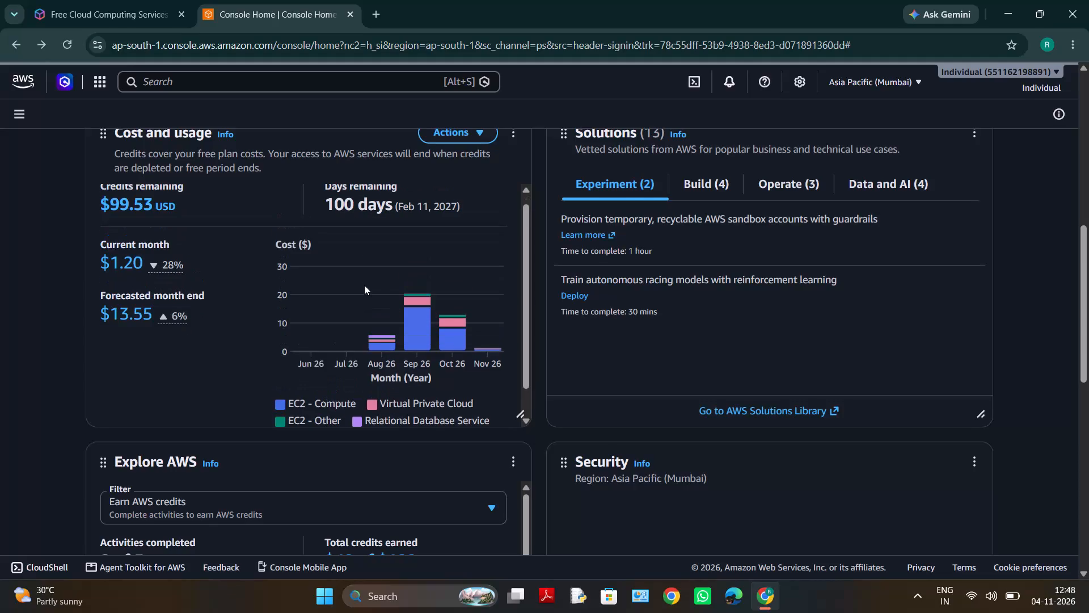
scroll(364, 285, up, 1)
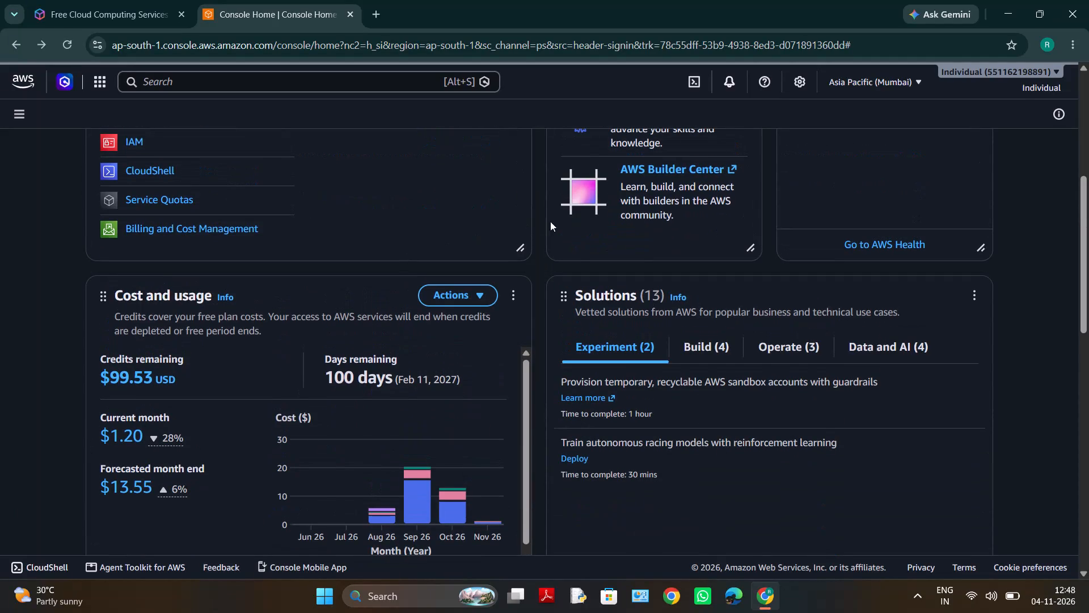
scroll(719, 262, up, 5)
scroll(719, 262, down, 3)
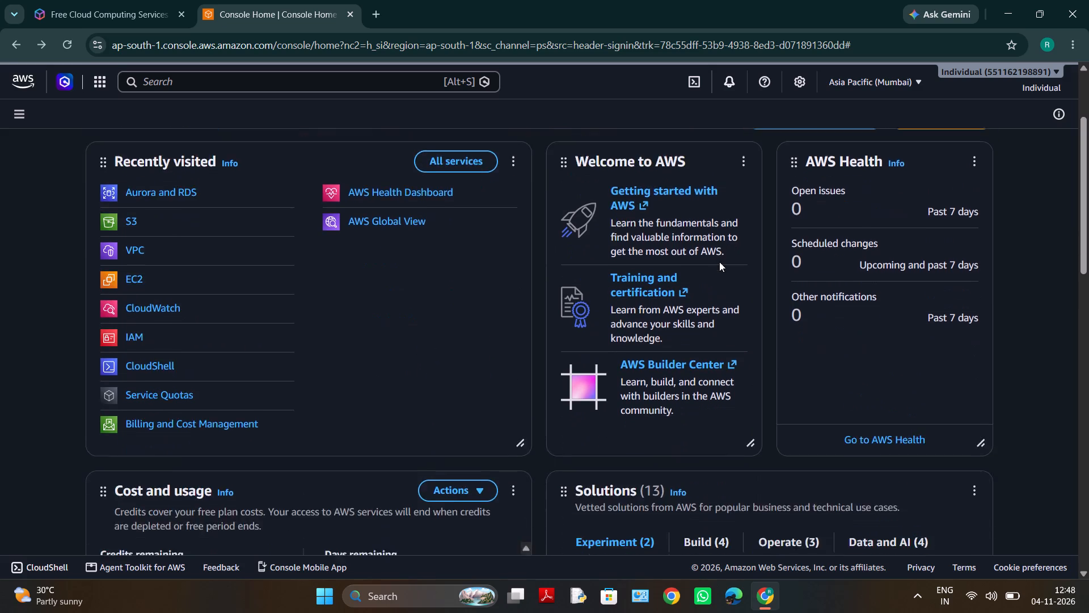
scroll(719, 262, down, 8)
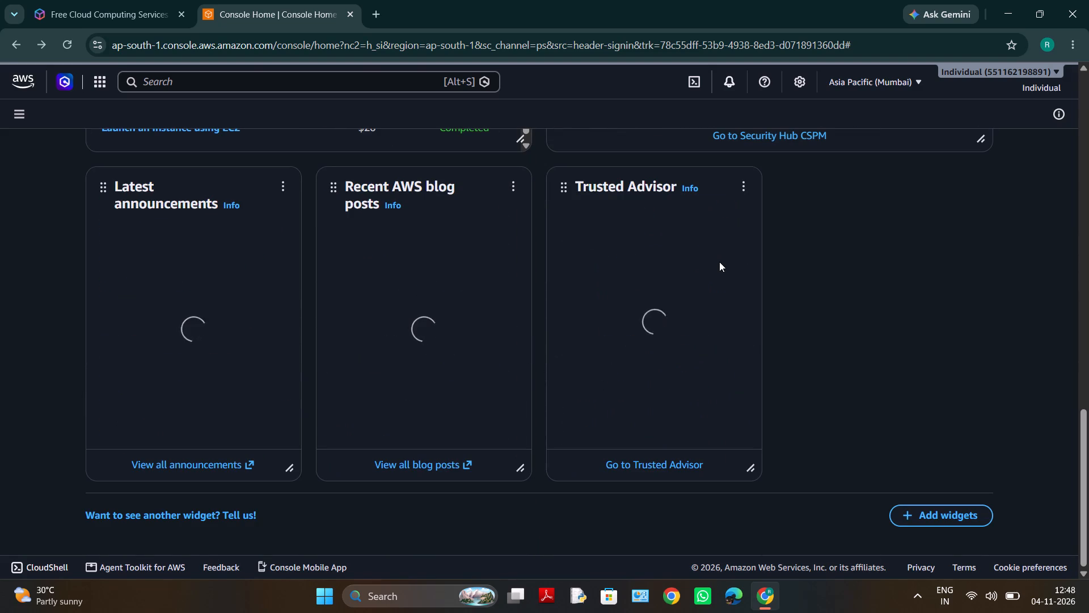
scroll(719, 262, up, 4)
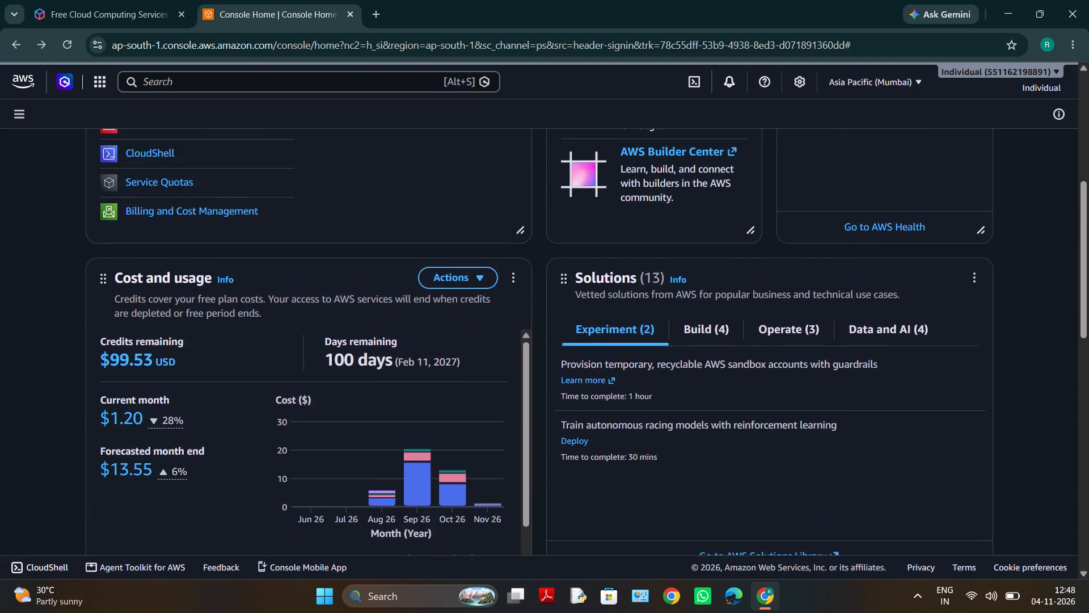
scroll(719, 262, up, 4)
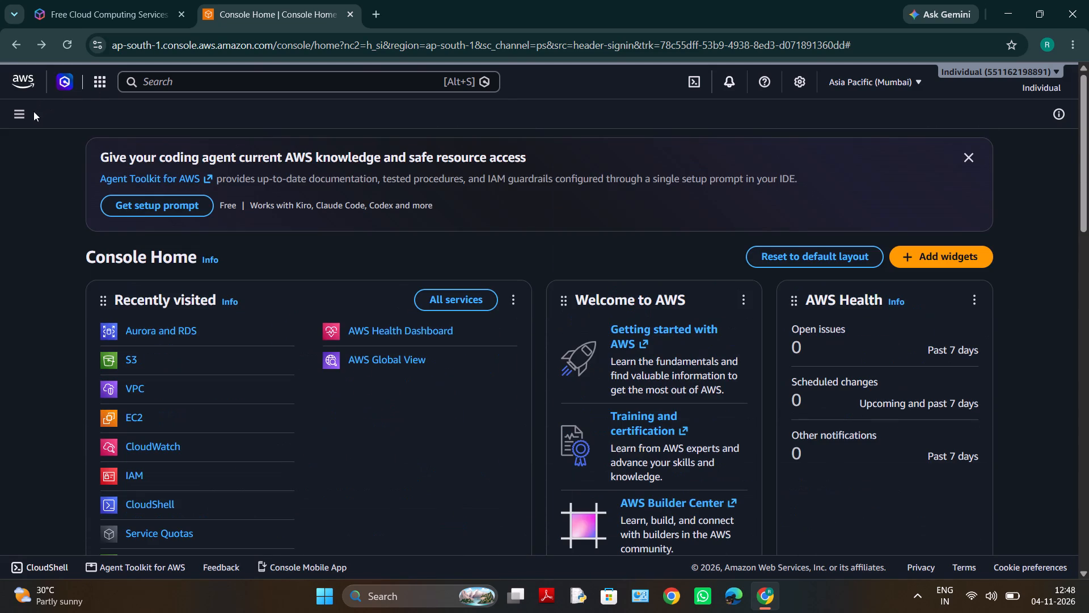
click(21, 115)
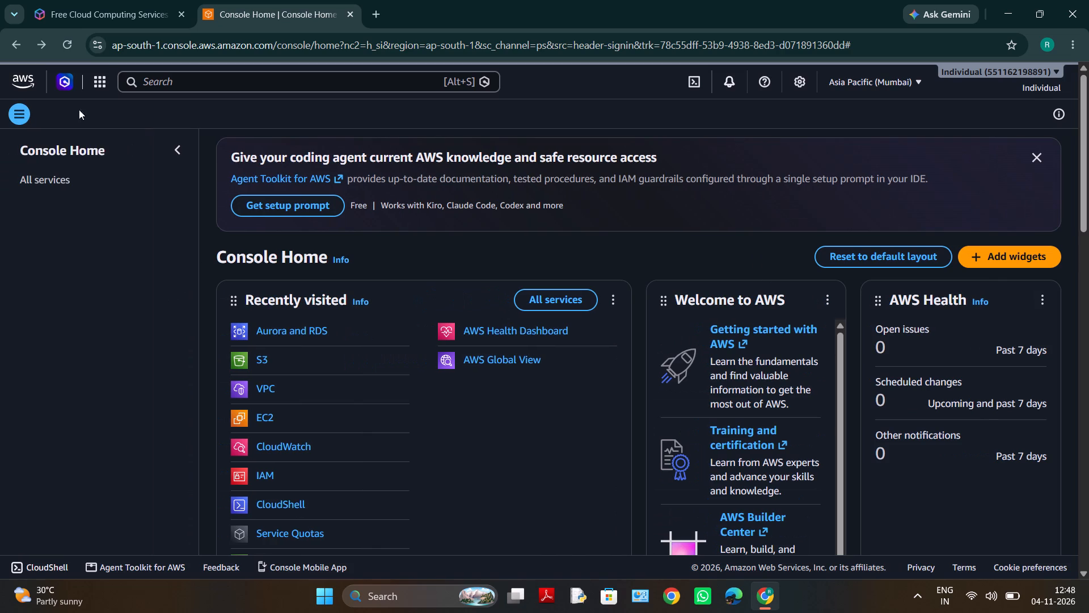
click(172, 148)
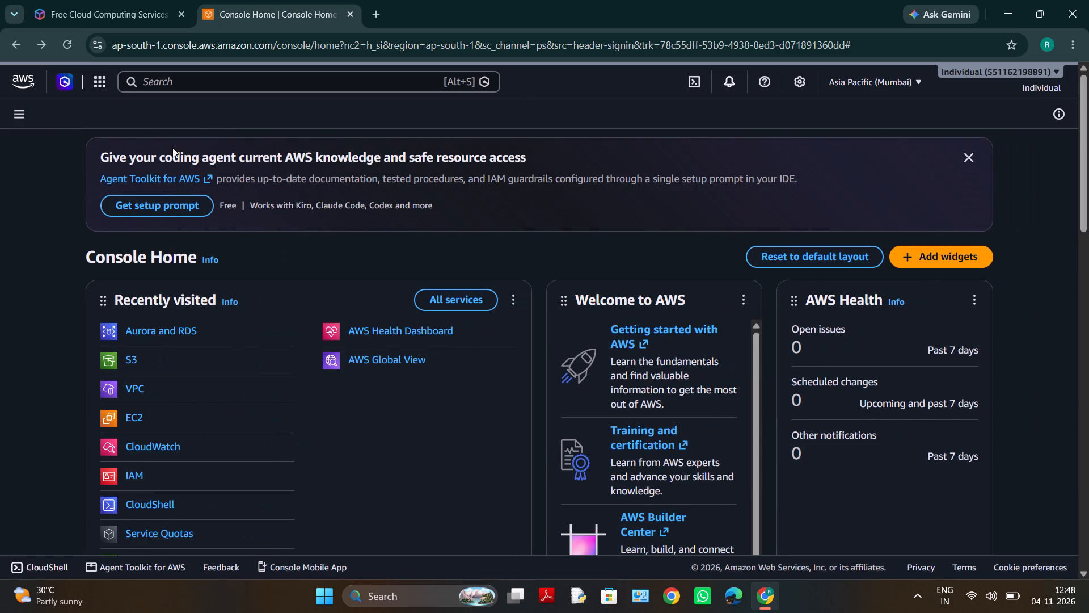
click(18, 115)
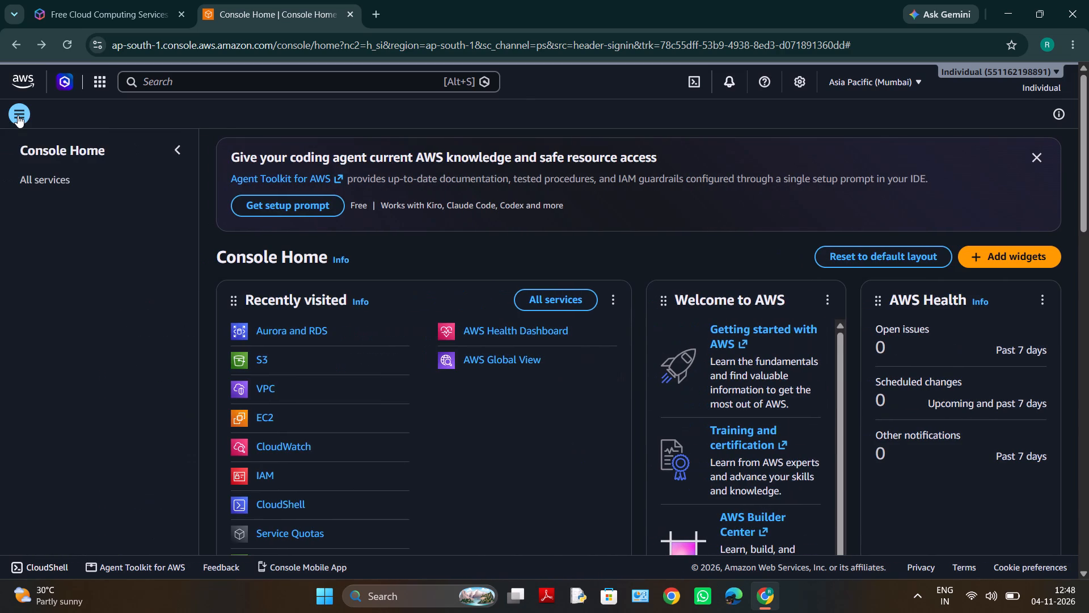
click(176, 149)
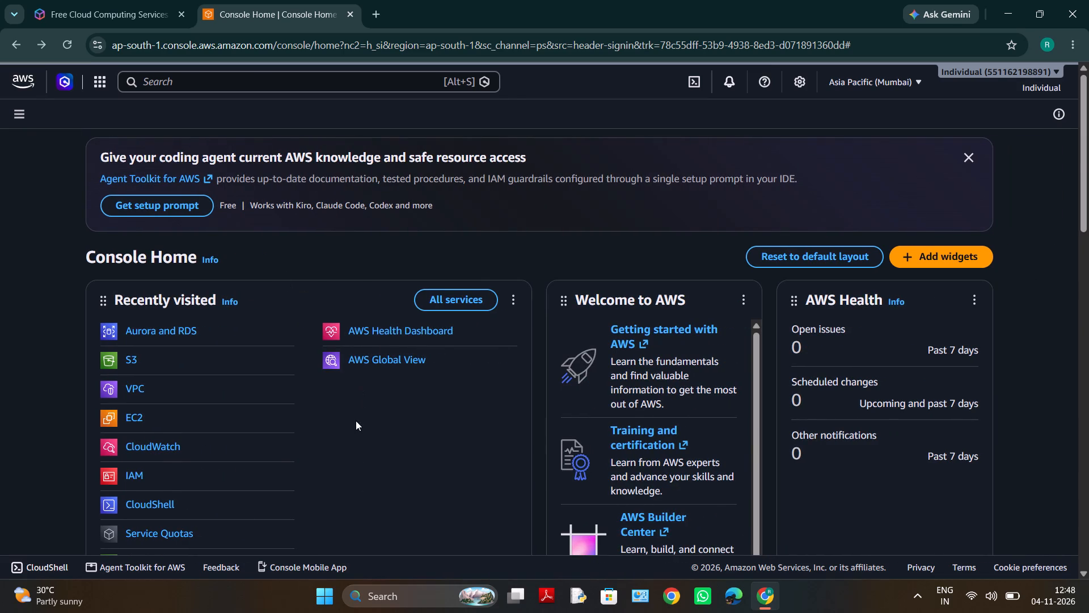
Examine the monthly service costs and available actions in the Cost and usage widget, plus the Explore AWS credit activities.
scroll(356, 421, down, 3)
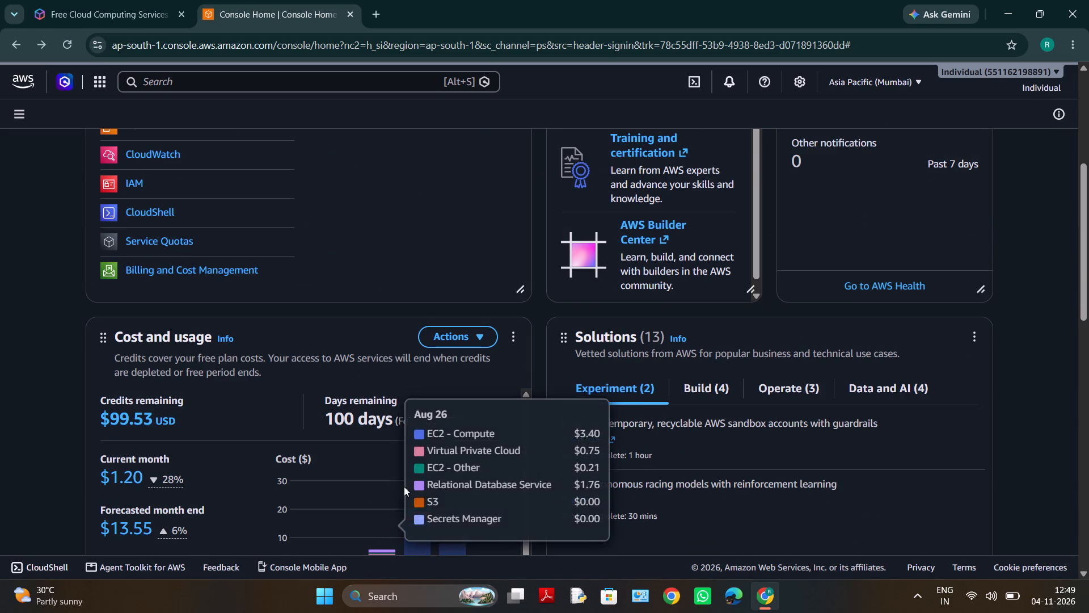
scroll(340, 439, down, 3)
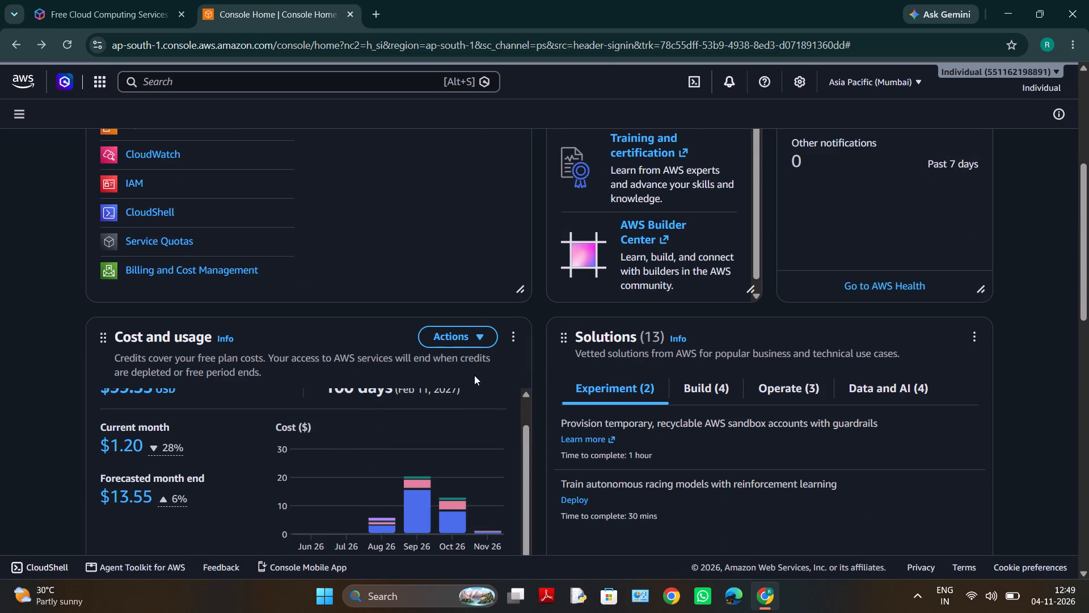
scroll(474, 375, down, 3)
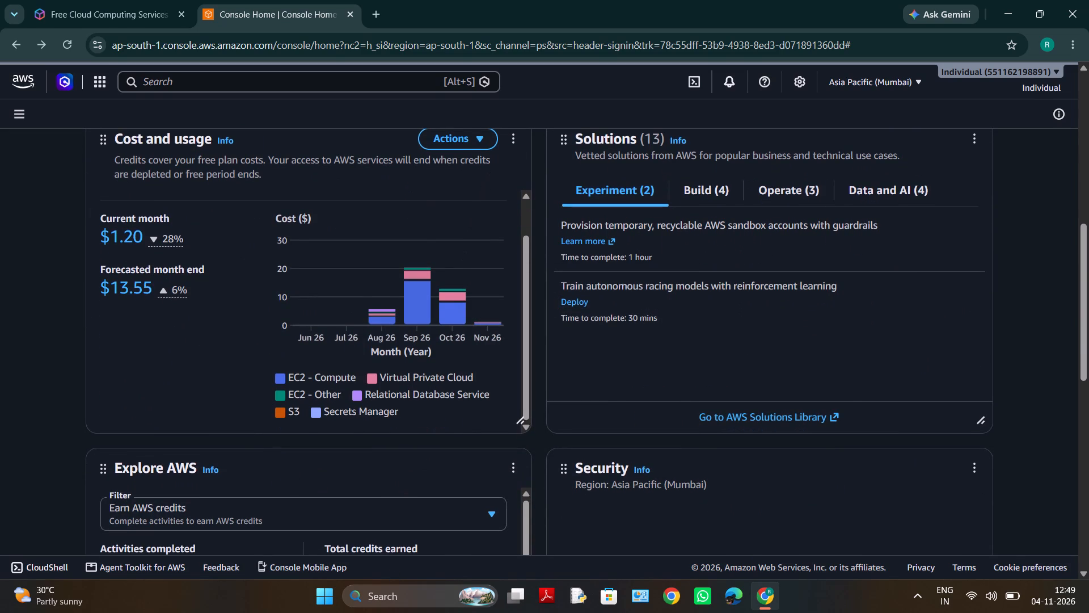
click(477, 139)
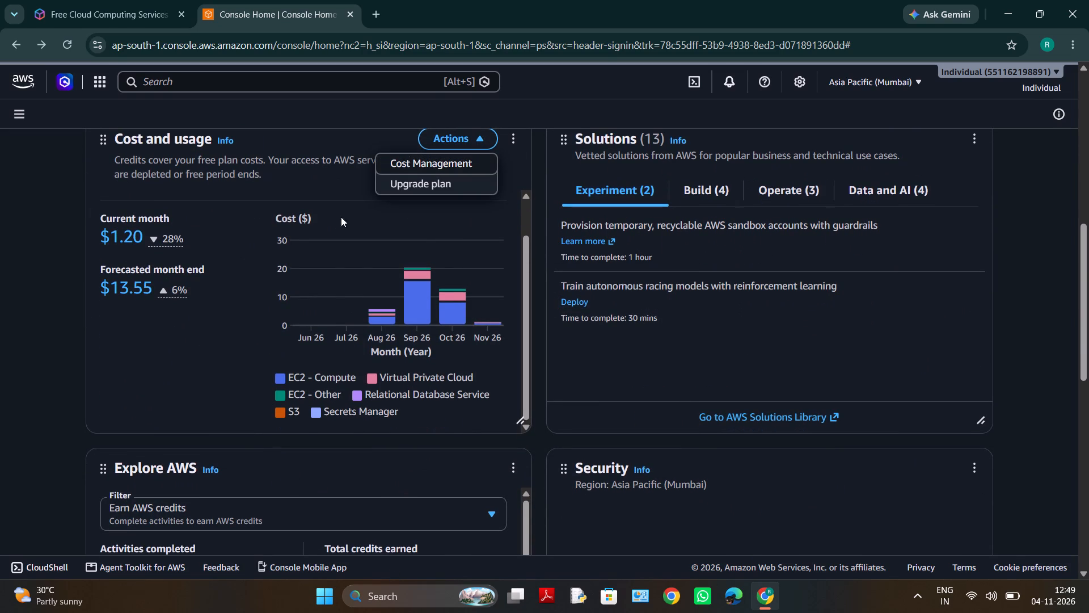
click(227, 339)
scroll(349, 335, up, 1)
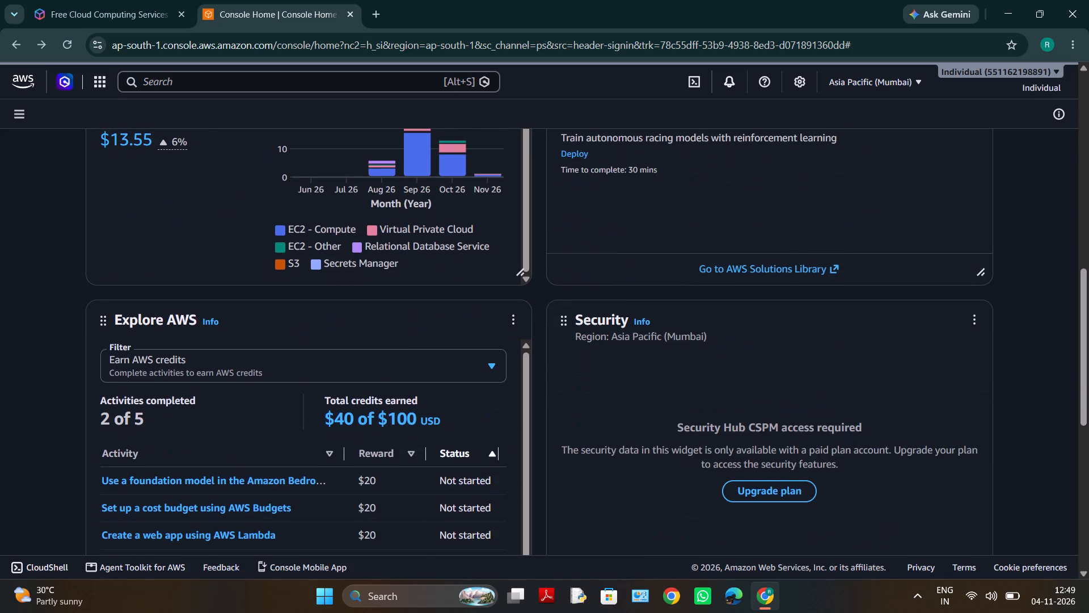
scroll(349, 335, up, 3)
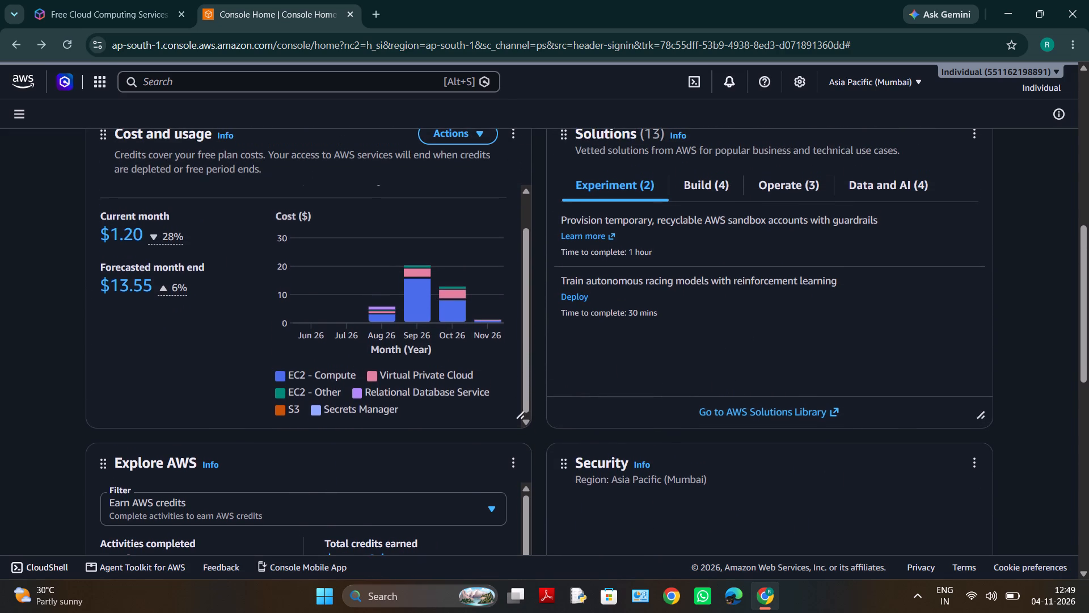
scroll(349, 335, up, 1)
Review the monthly cost chart, remaining credits and forecast on Console Home again, and compare them with the recently visited services.
scroll(349, 335, down, 1)
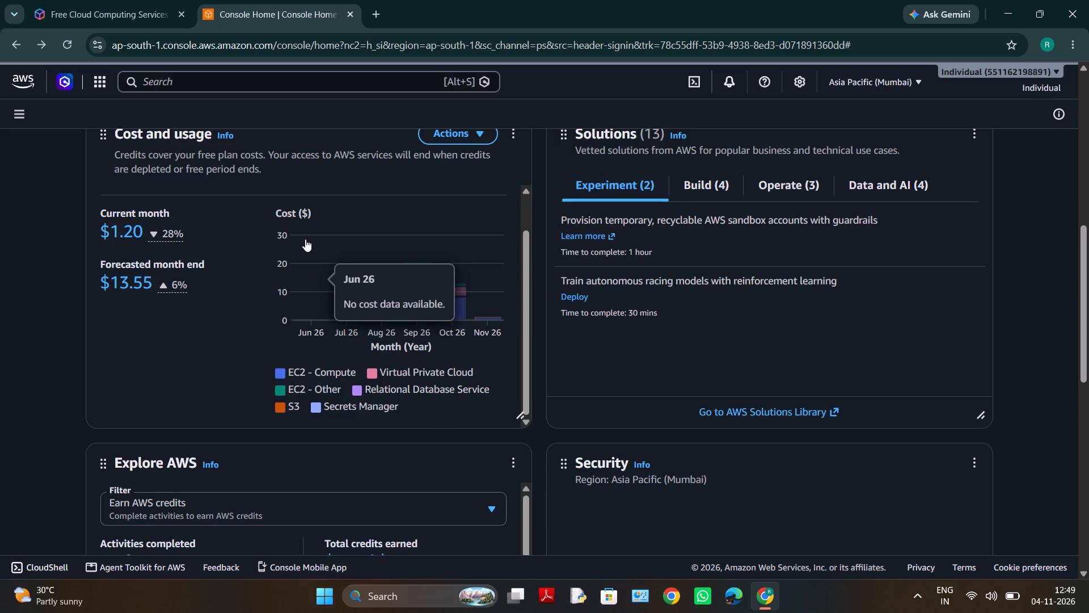
scroll(305, 239, up, 6)
scroll(293, 188, up, 2)
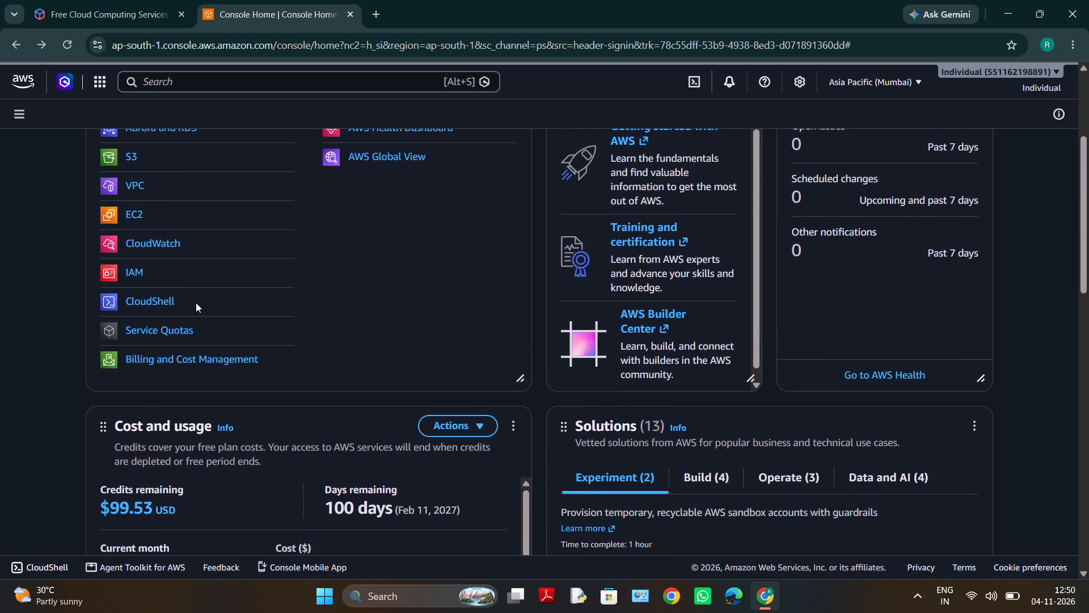
scroll(196, 303, down, 5)
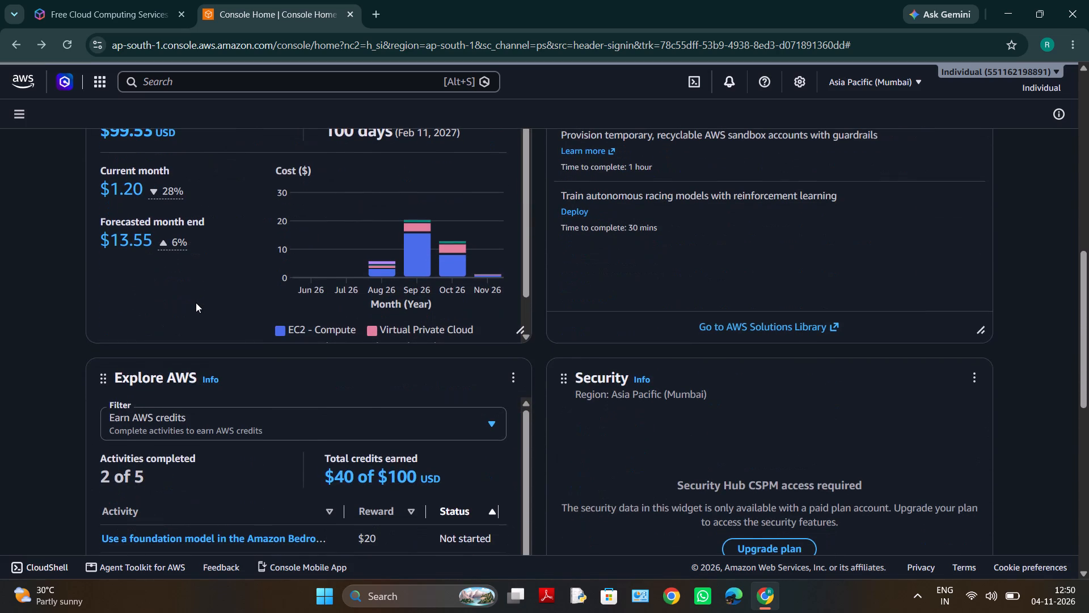
scroll(259, 215, up, 4)
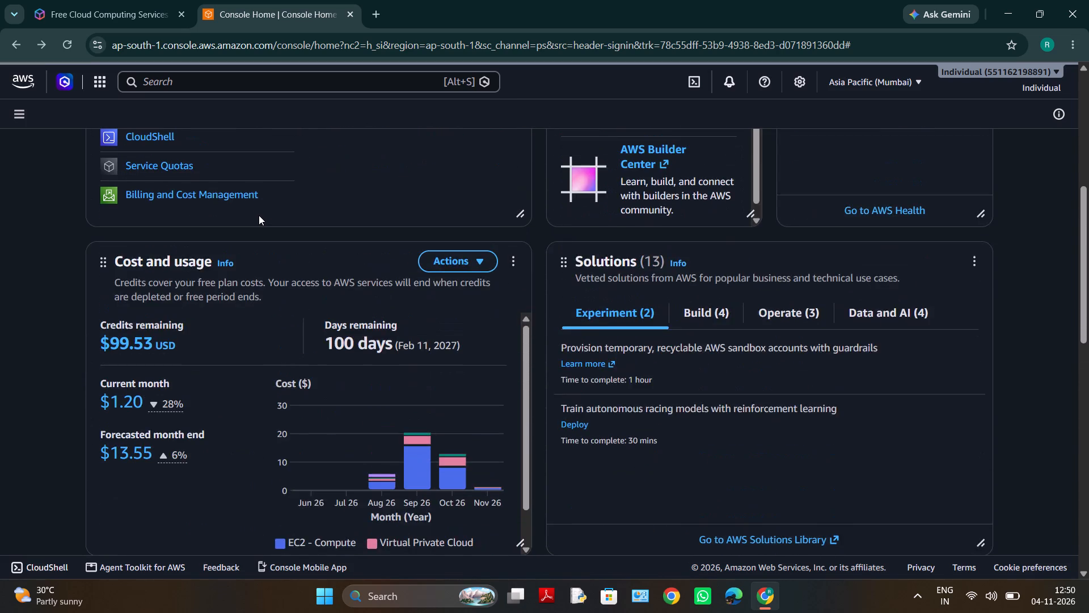
scroll(259, 215, up, 3)
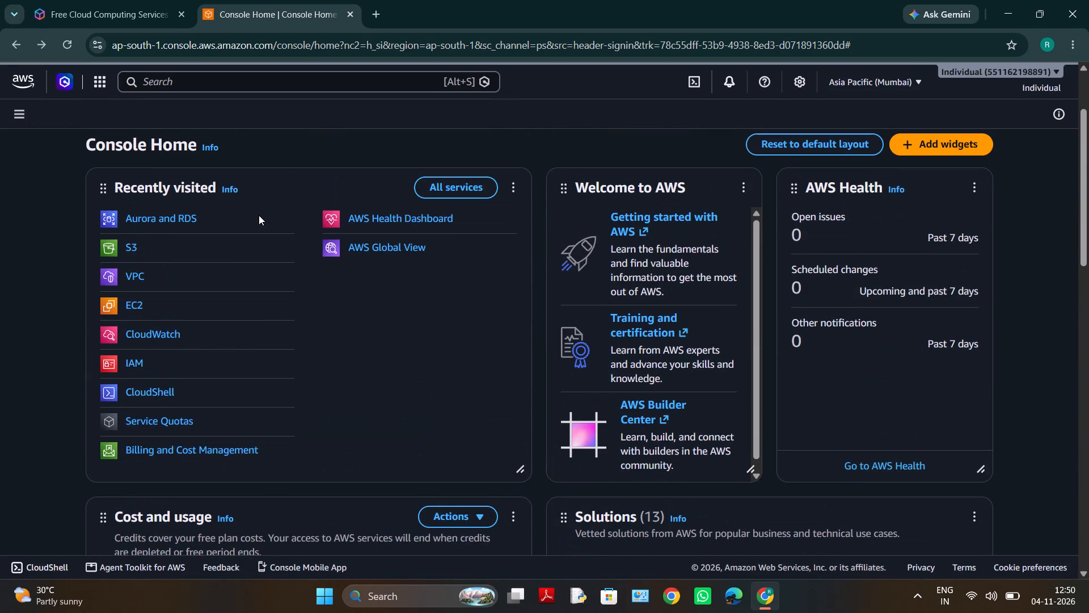
scroll(233, 301, down, 1)
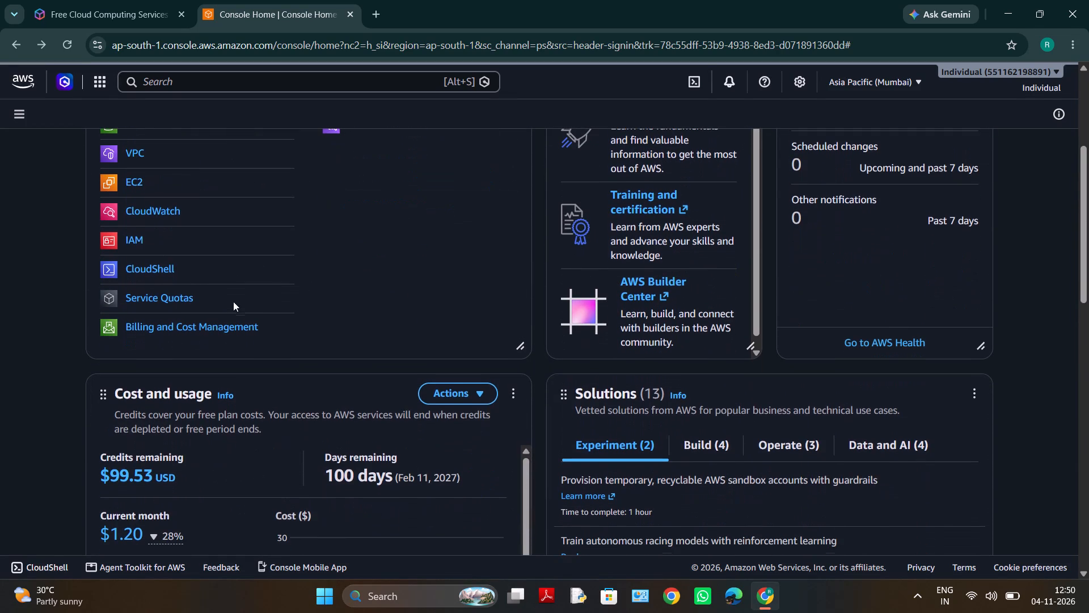
scroll(233, 301, down, 2)
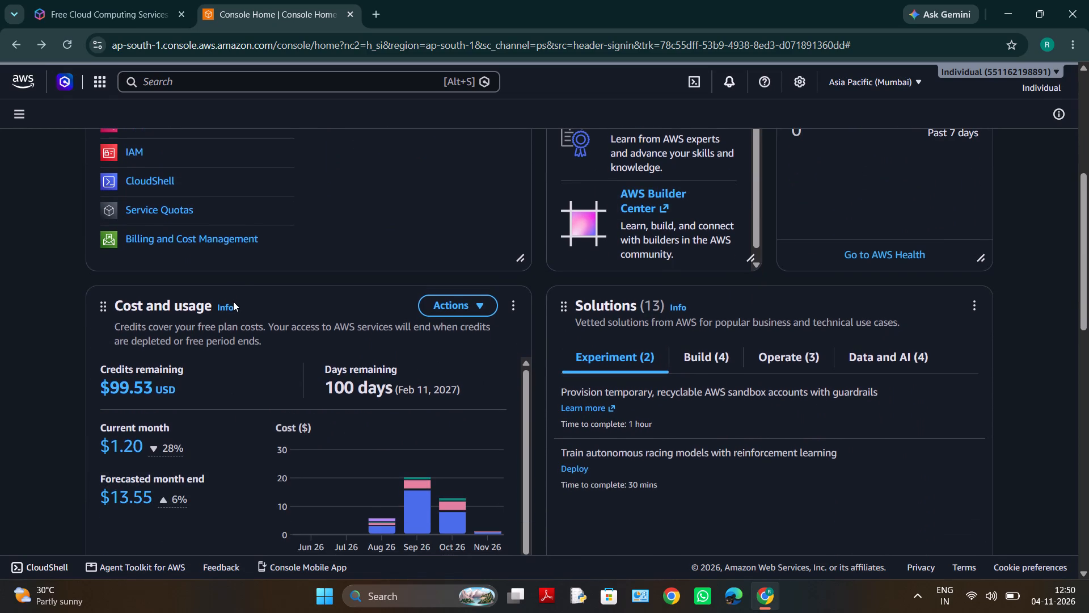
scroll(233, 301, up, 1)
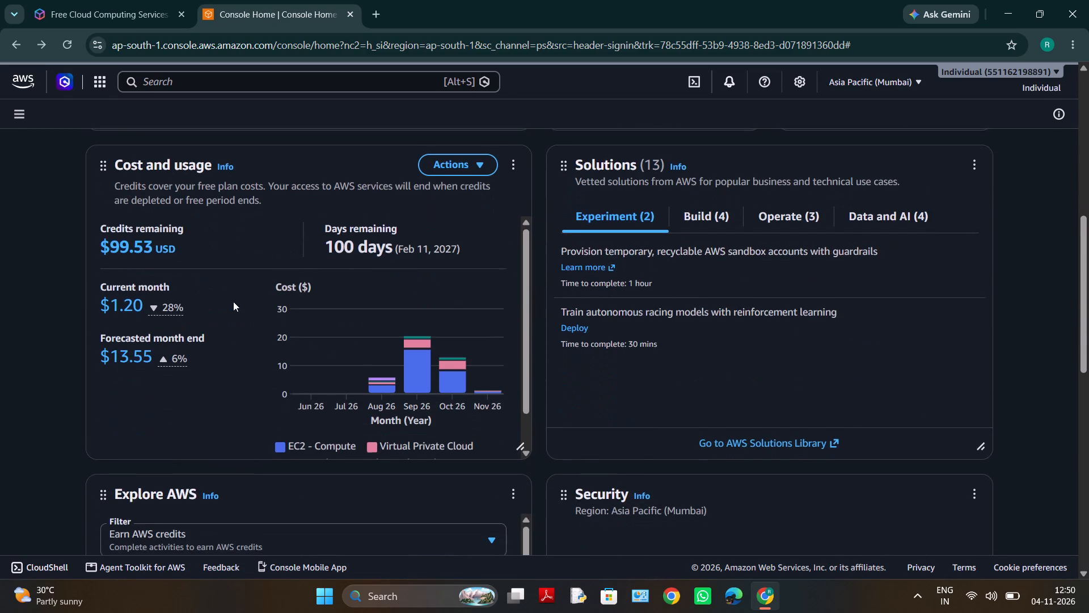
scroll(233, 301, up, 2)
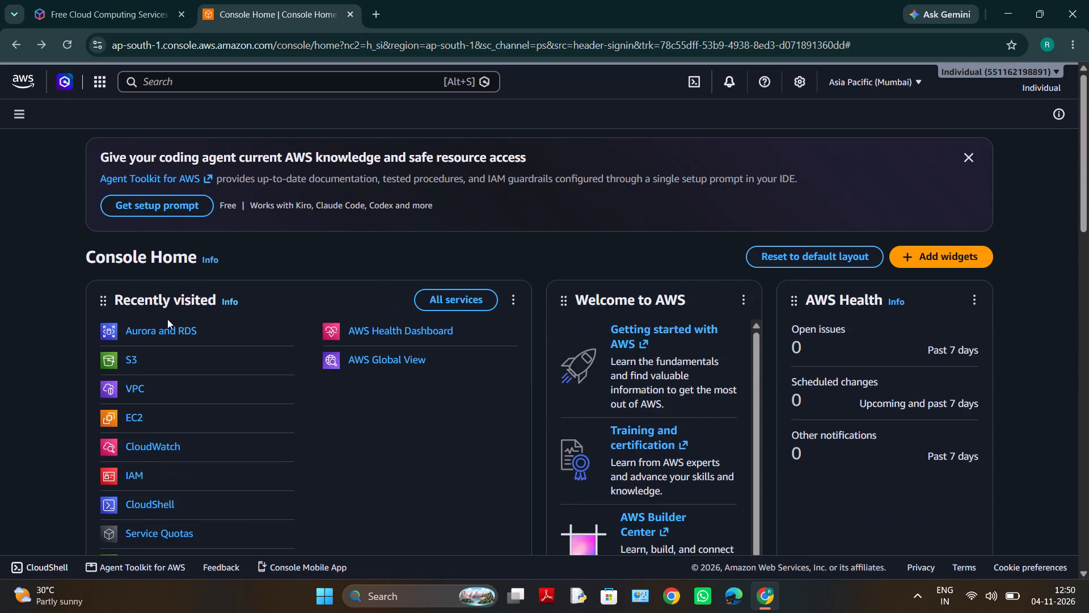
Open S3 from the recently visited services and look through its overview page.
click(132, 354)
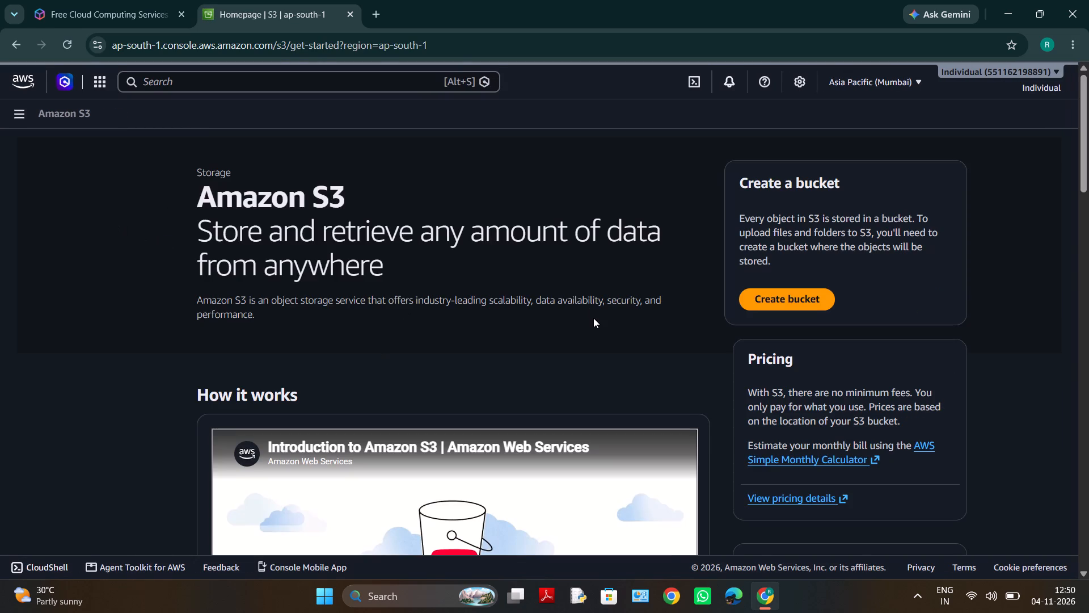
scroll(593, 318, down, 8)
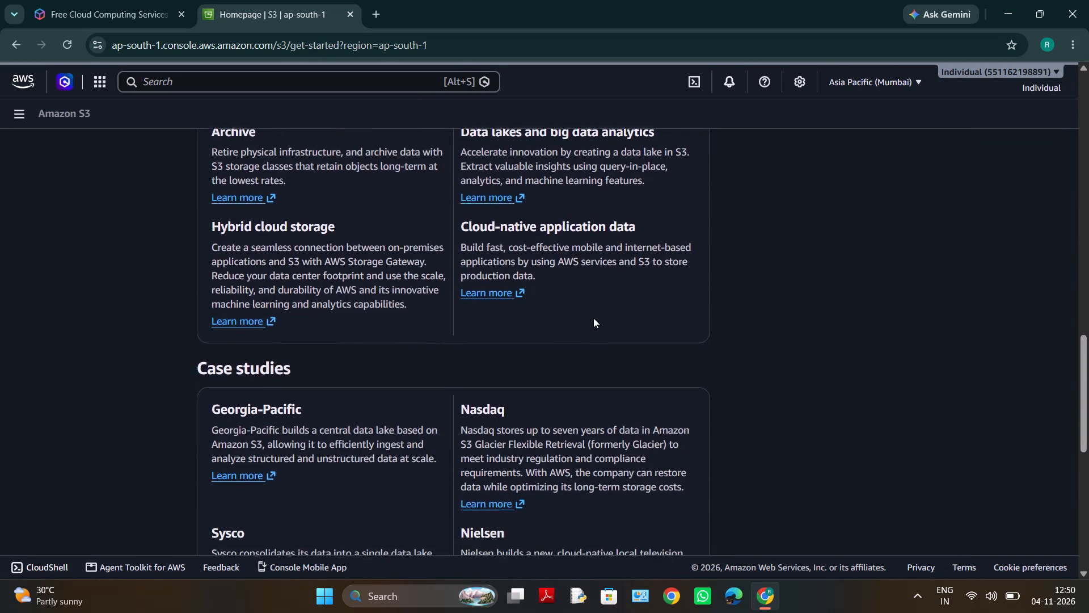
scroll(593, 318, up, 7)
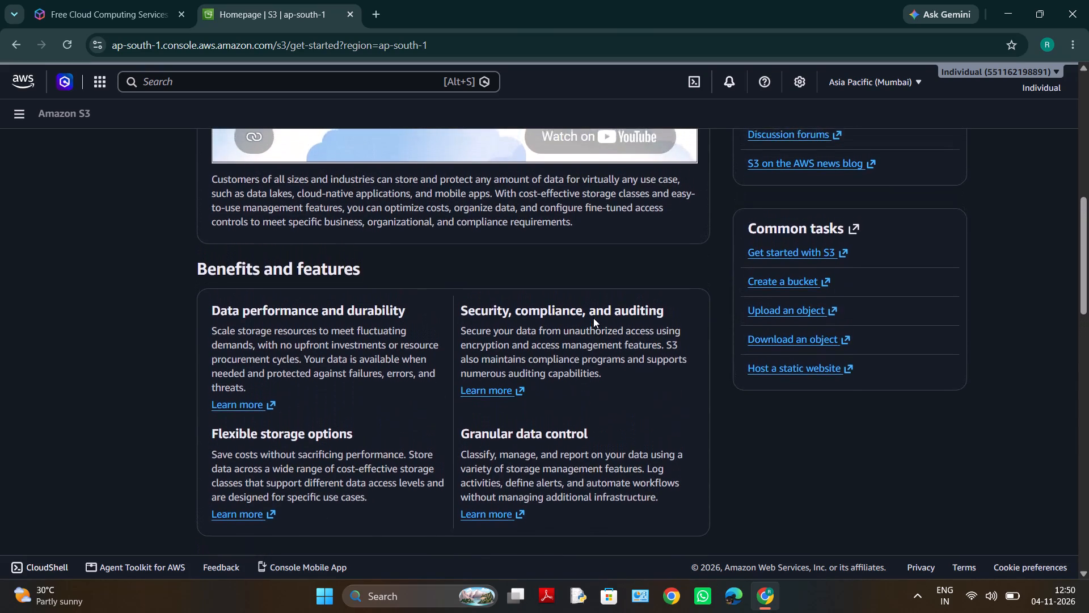
scroll(593, 318, up, 3)
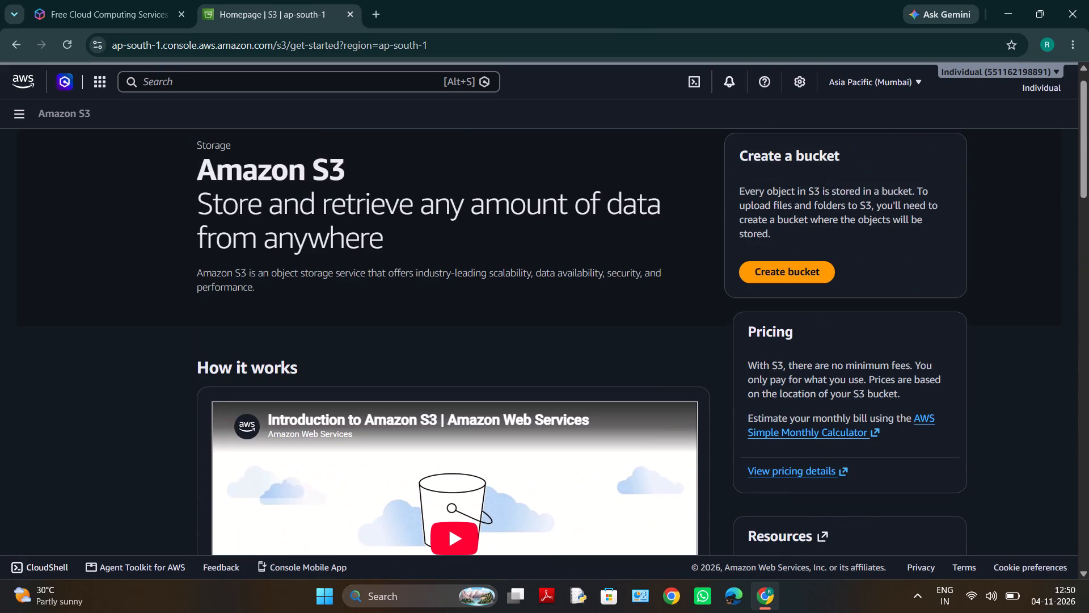
scroll(547, 297, down, 1)
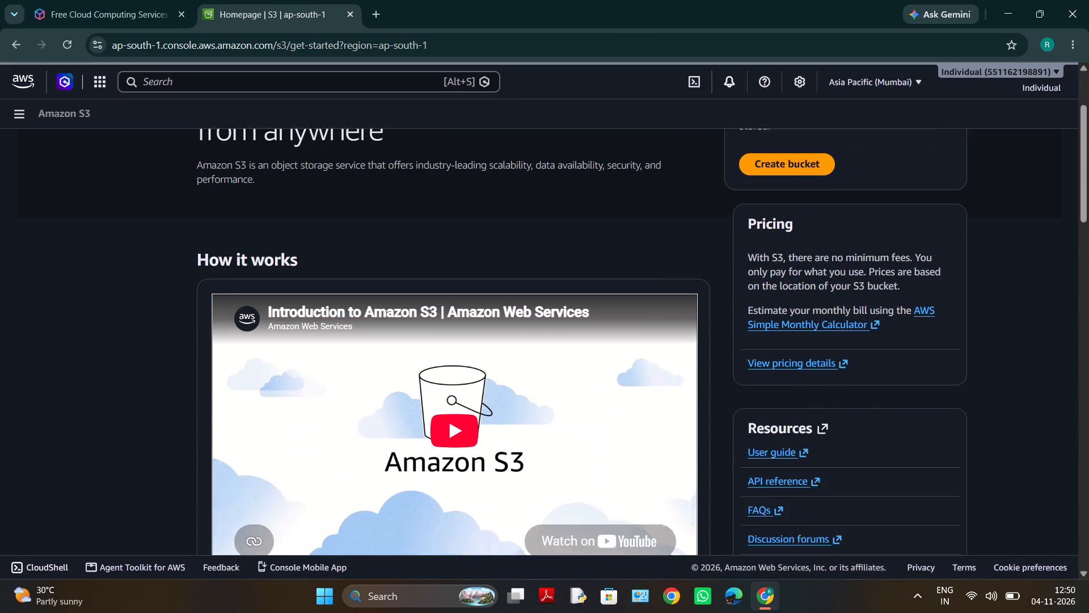
scroll(547, 297, down, 2)
scroll(547, 297, up, 3)
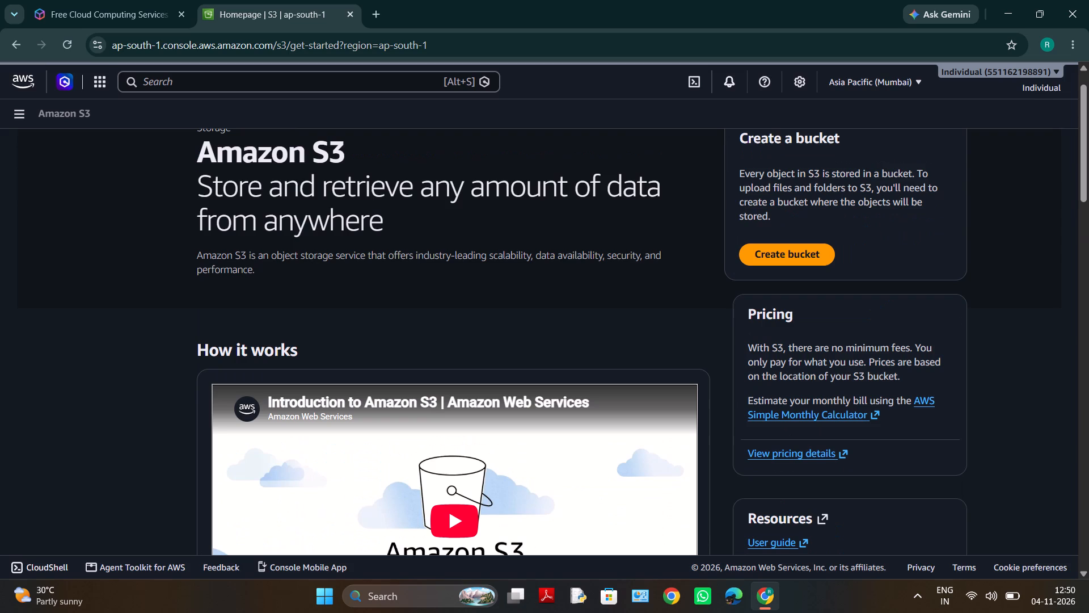
scroll(241, 187, left, 1)
scroll(354, 208, right, 2)
scroll(255, 139, down, 1)
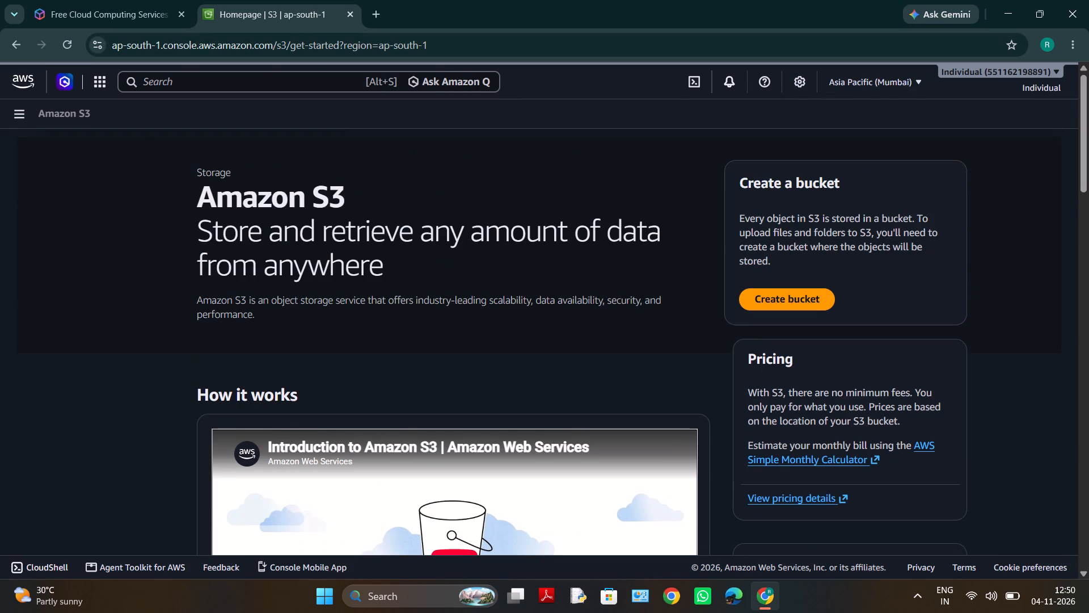
scroll(214, 259, down, 1)
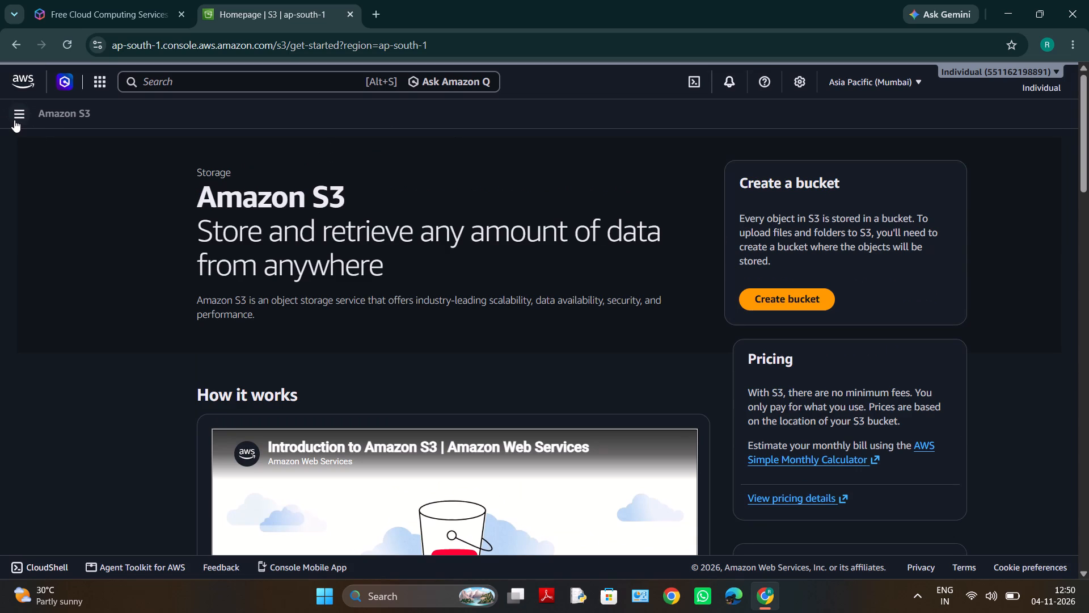
Check S3's general purpose, directory, table and vector buckets and file systems for existing resources, and return to Console Home.
click(15, 120)
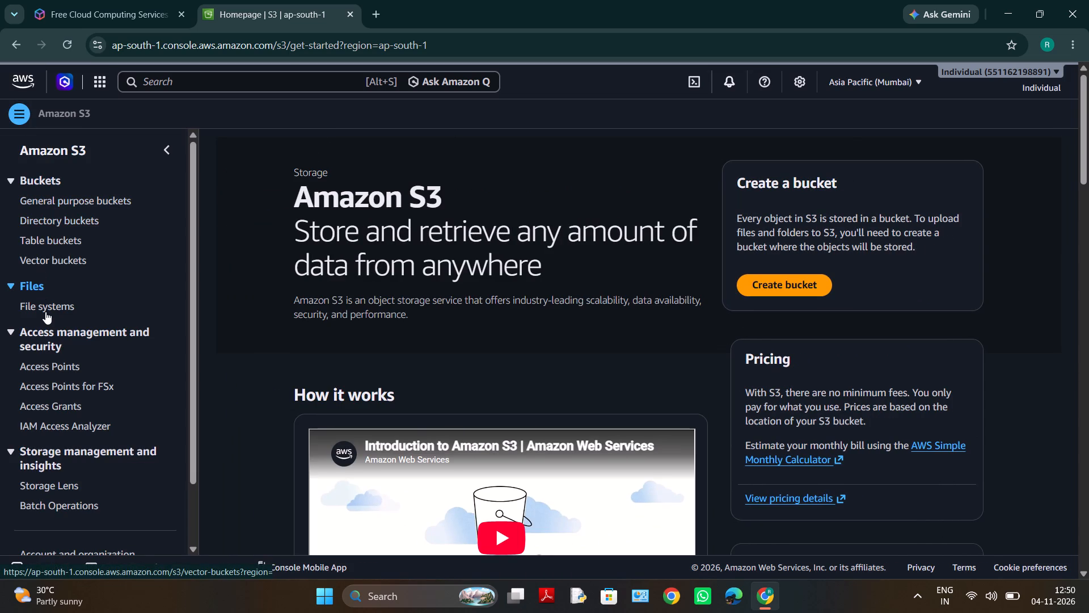
click(61, 199)
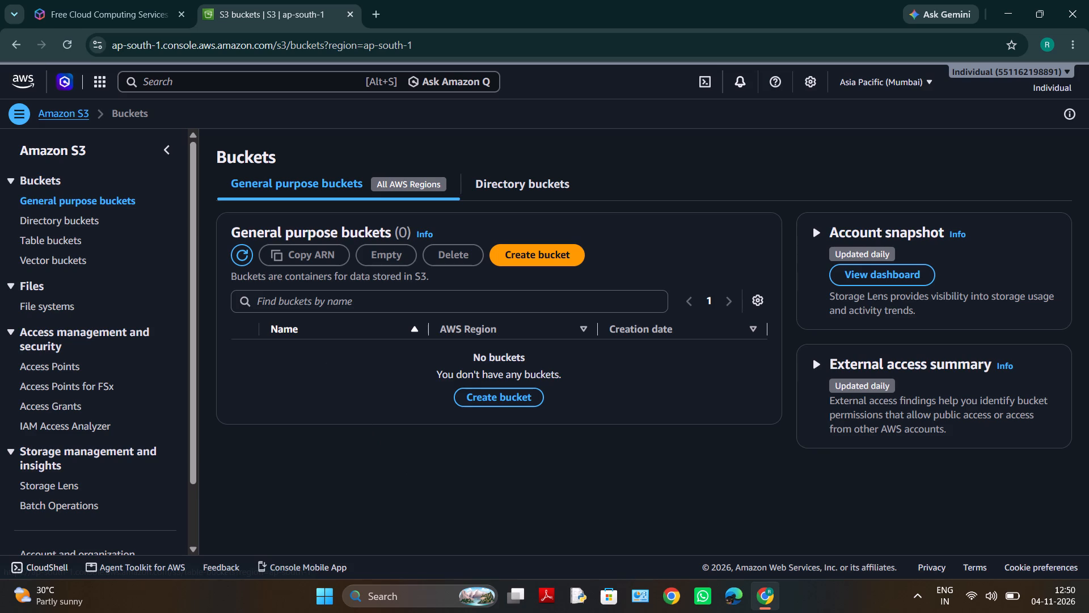
click(81, 220)
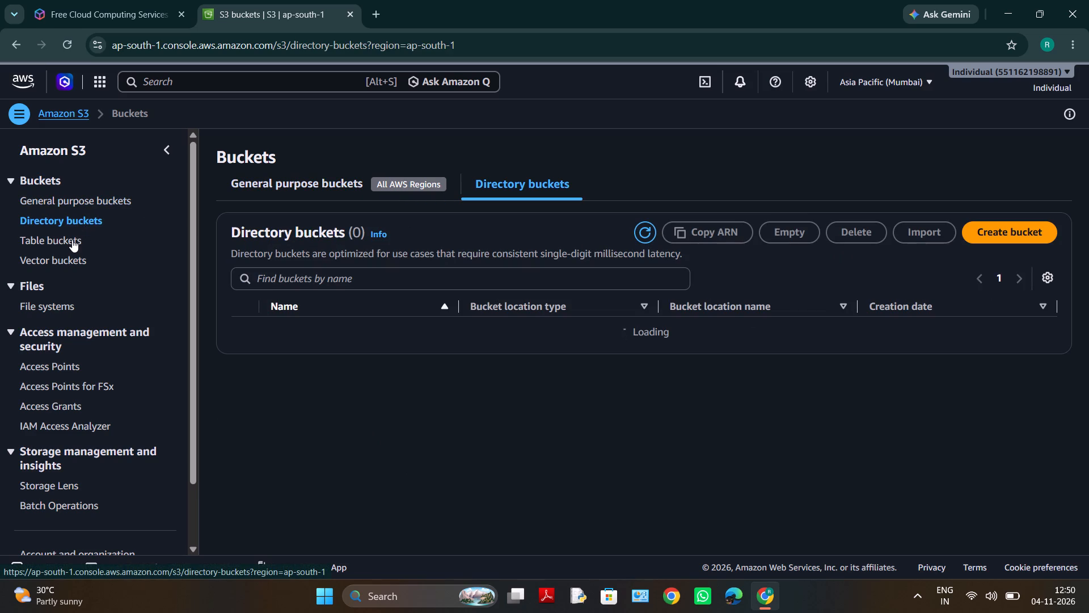
click(71, 240)
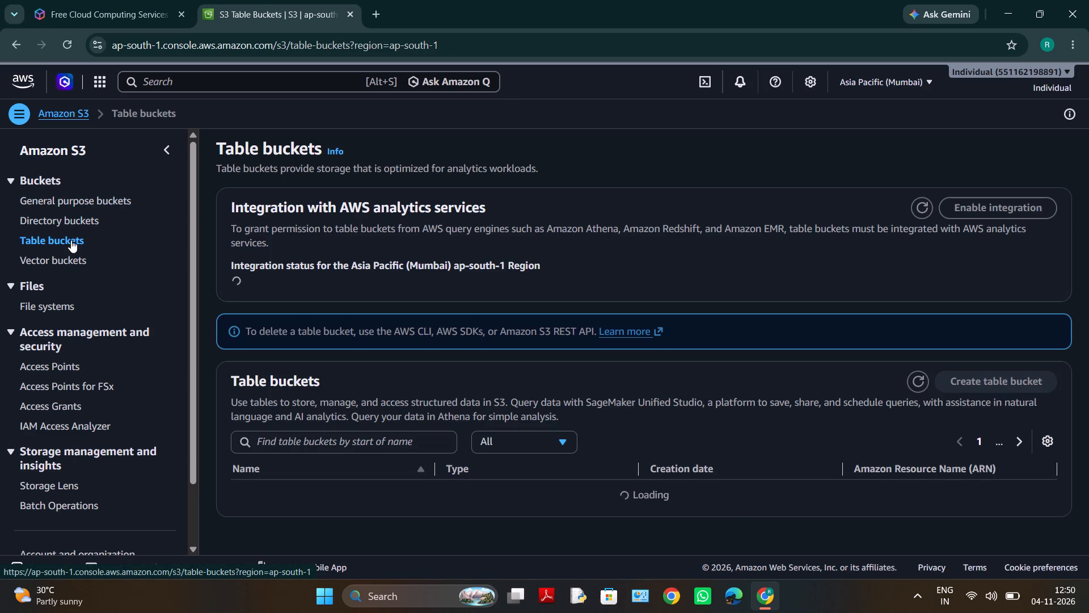
click(64, 261)
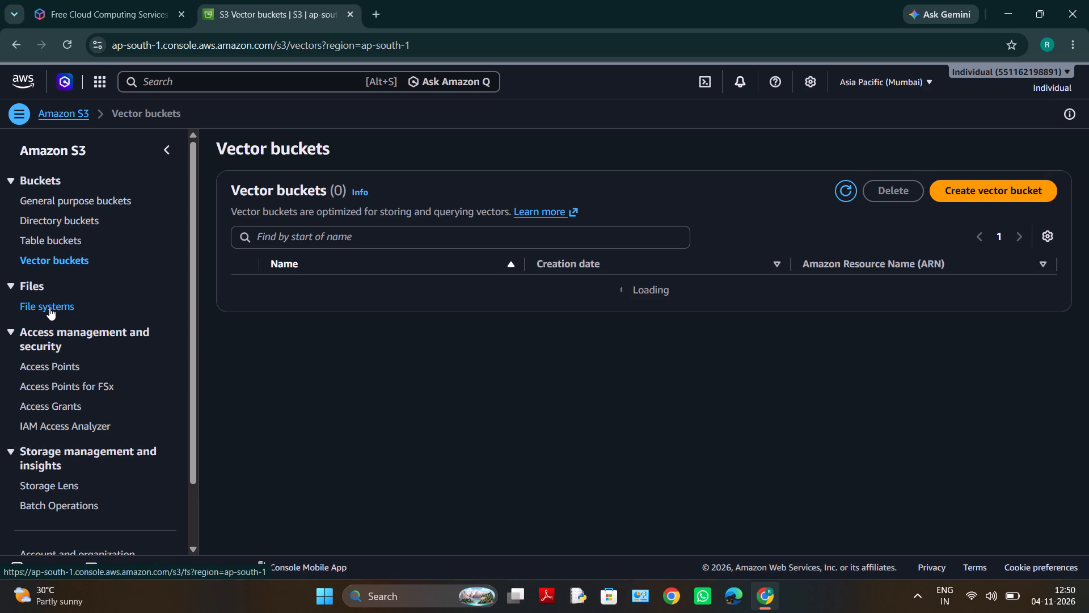
click(49, 308)
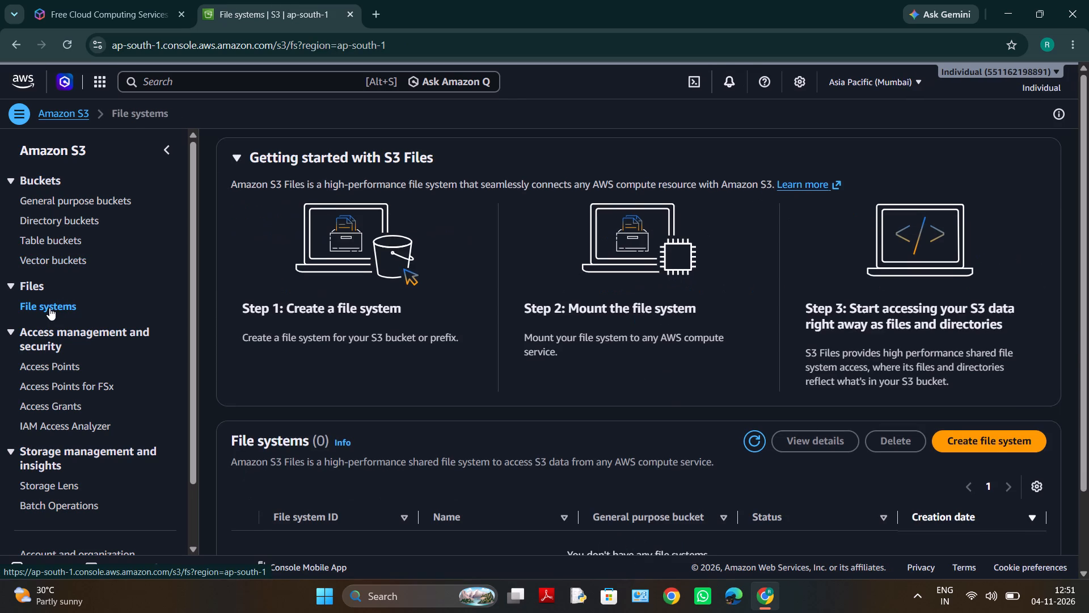
scroll(73, 380, down, 3)
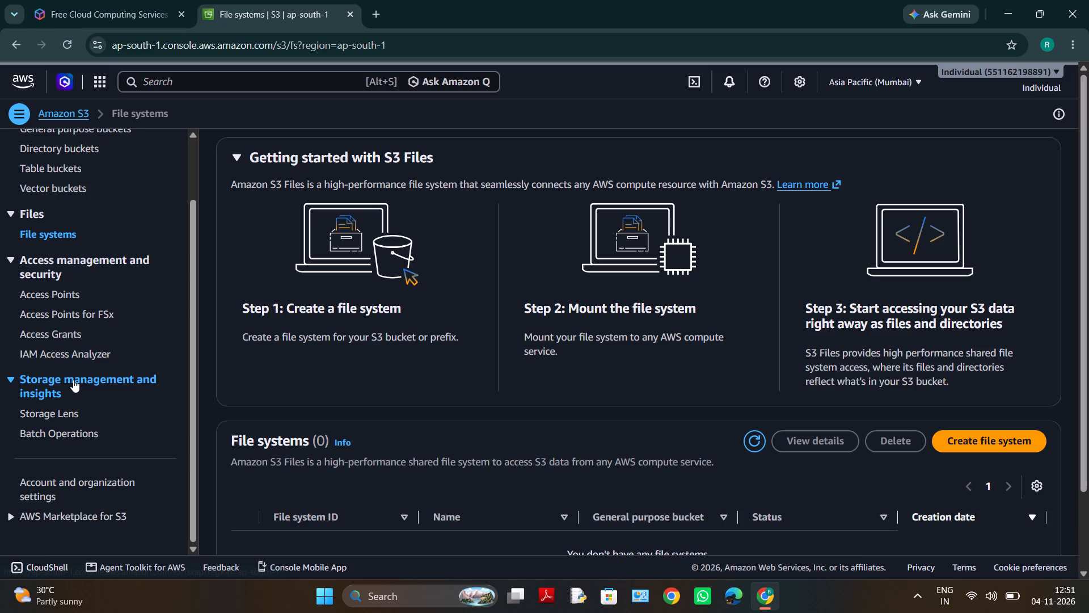
scroll(73, 247, up, 7)
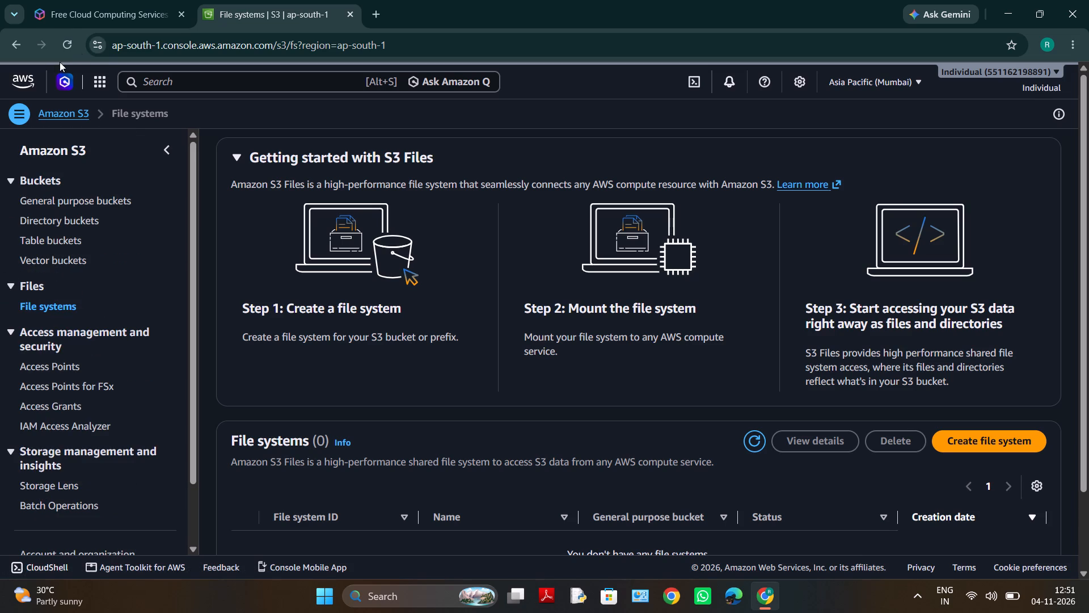
click(15, 42)
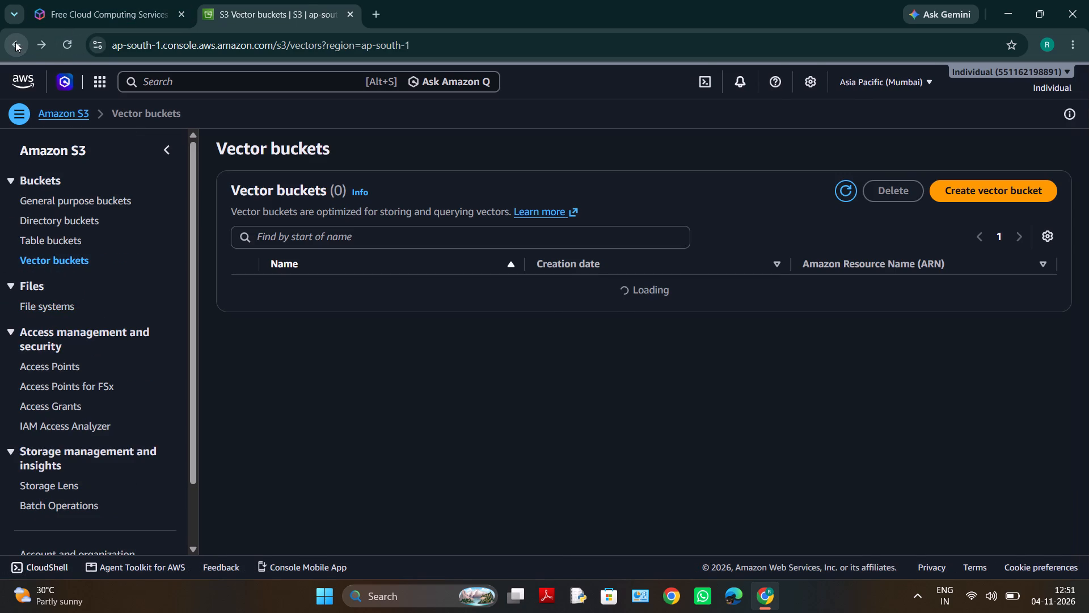
click(11, 43)
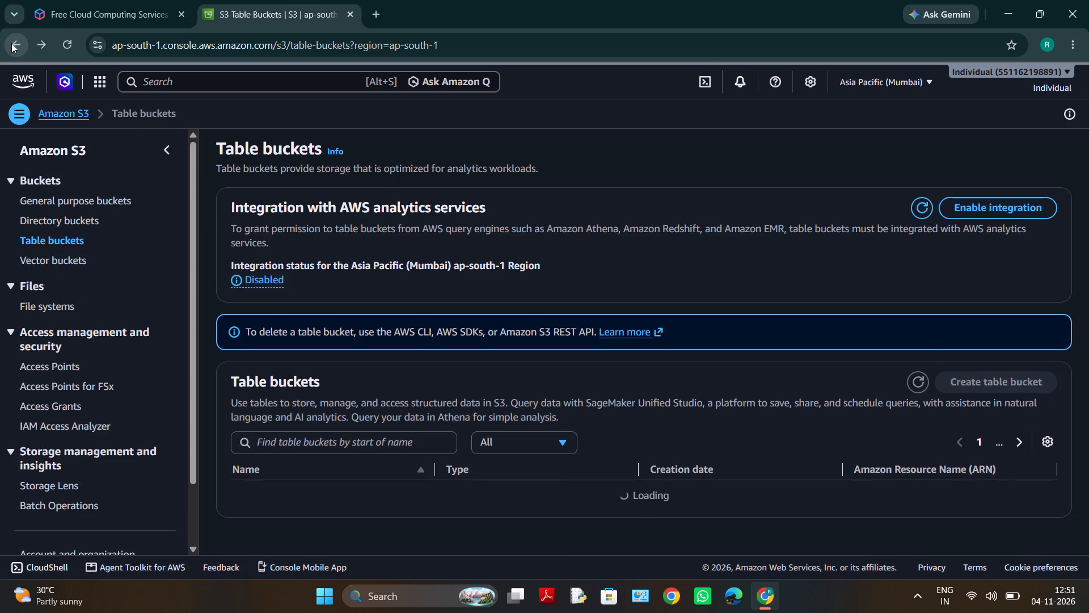
click(11, 43)
click(11, 43)
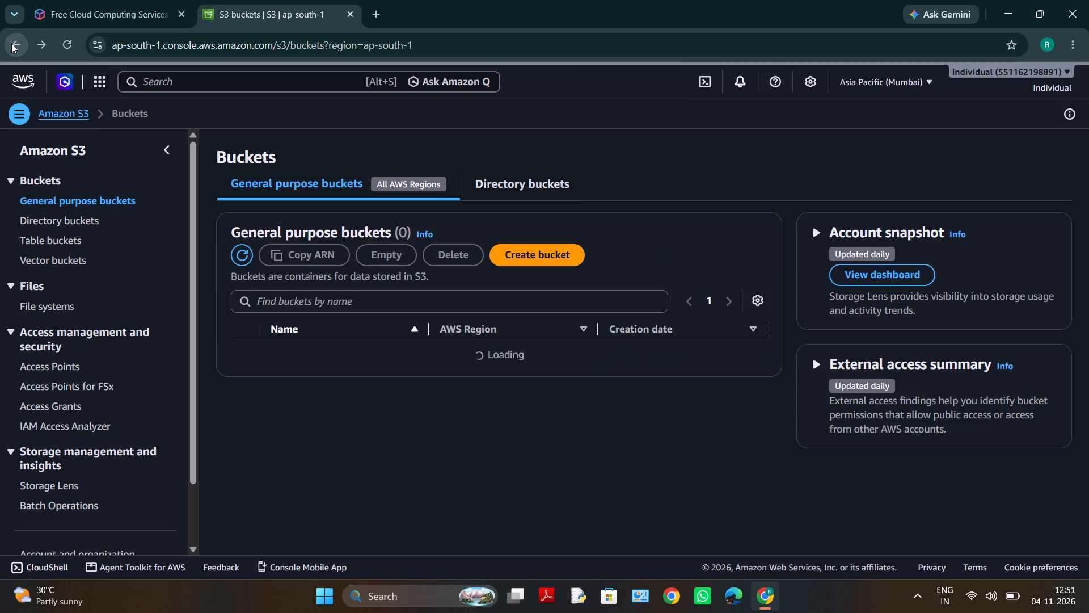
click(11, 43)
click(11, 43)
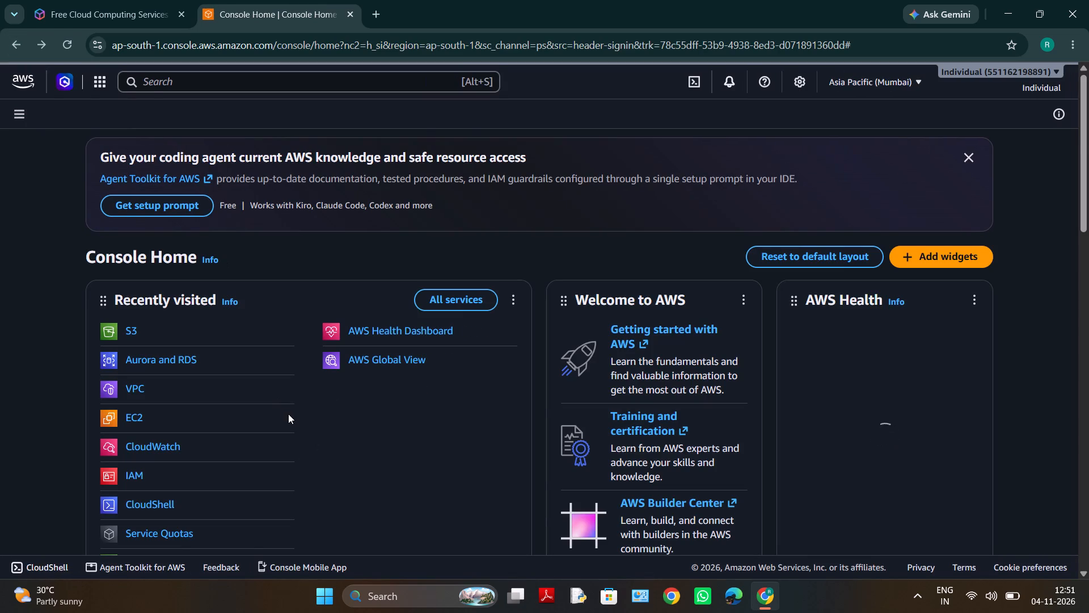
Review the remaining credits, month-end forecast and monthly cost chart on Console Home against the recently visited services.
scroll(288, 414, down, 2)
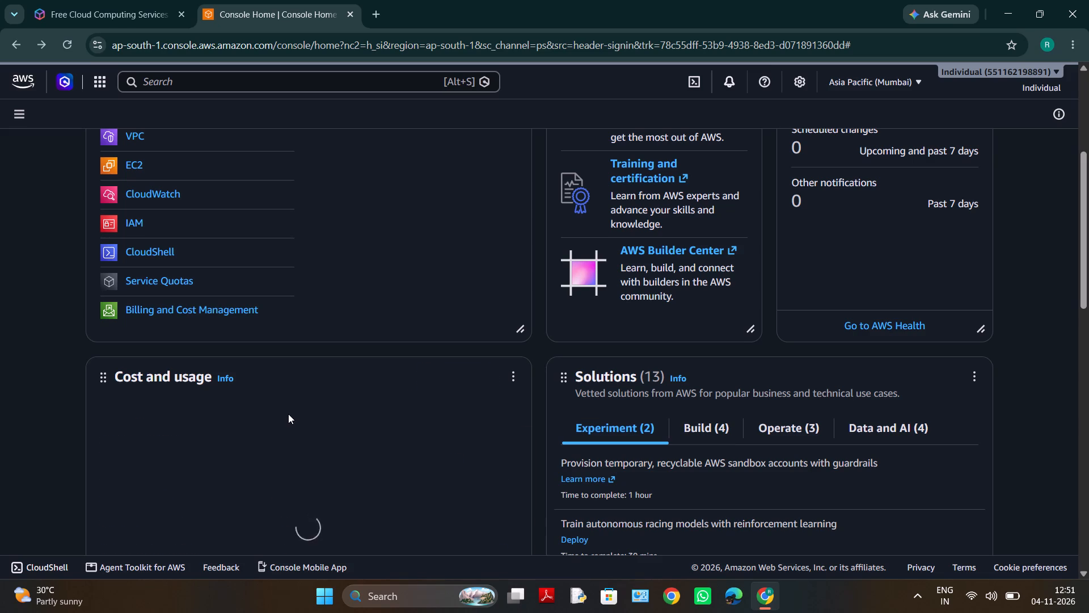
scroll(252, 268, up, 2)
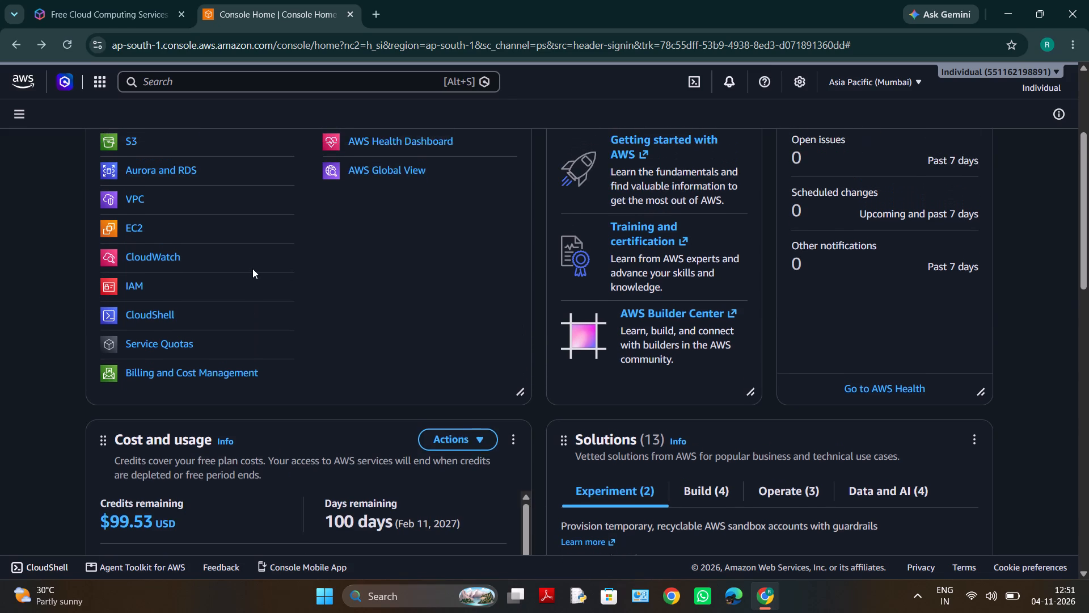
scroll(252, 268, up, 2)
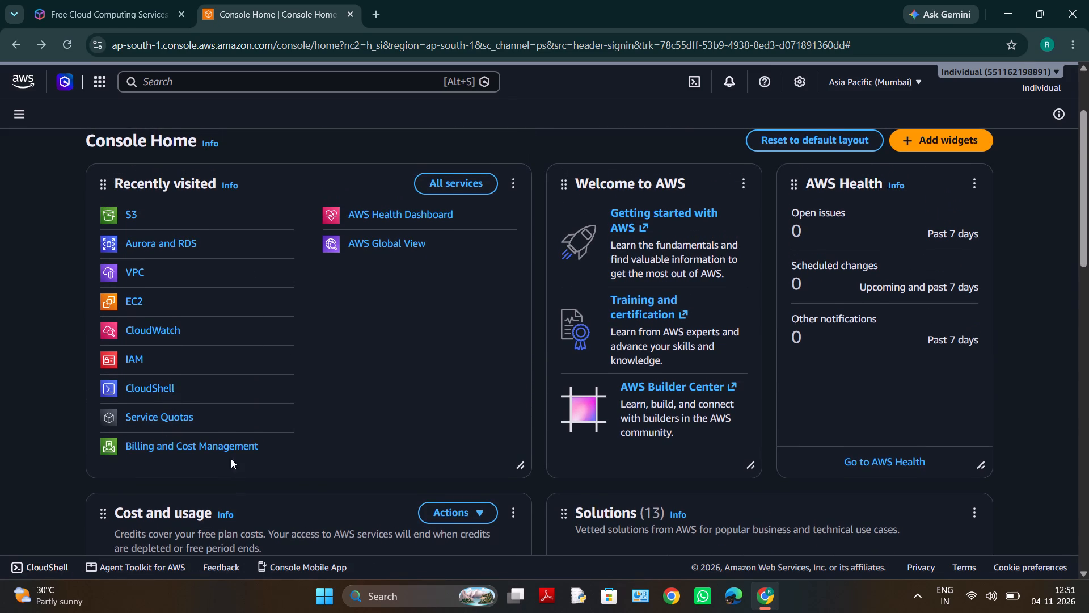
scroll(254, 434, down, 6)
scroll(254, 434, up, 1)
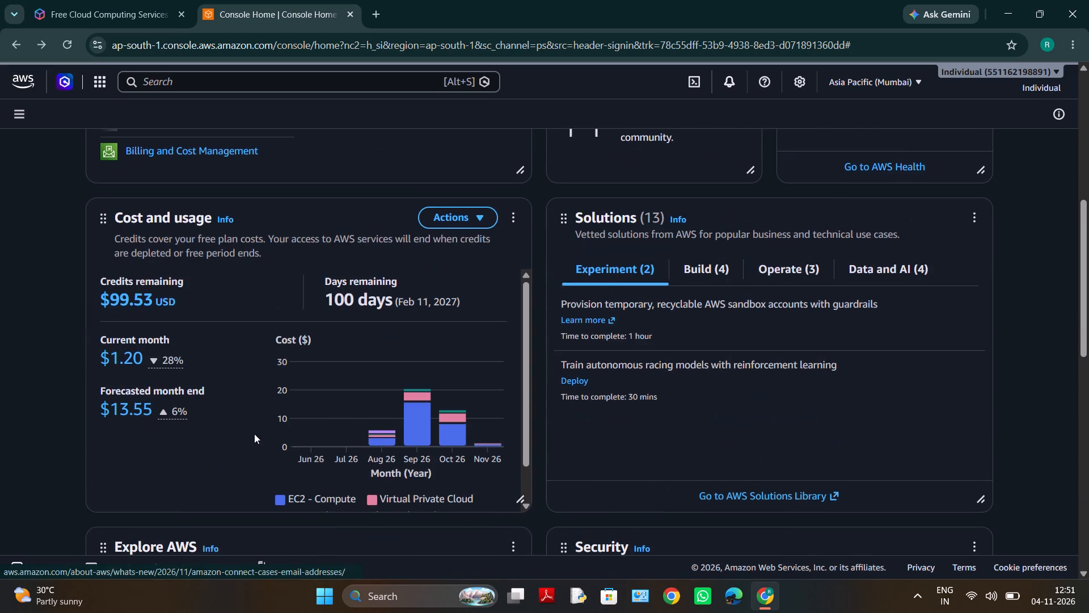
scroll(254, 434, up, 1)
scroll(254, 434, down, 1)
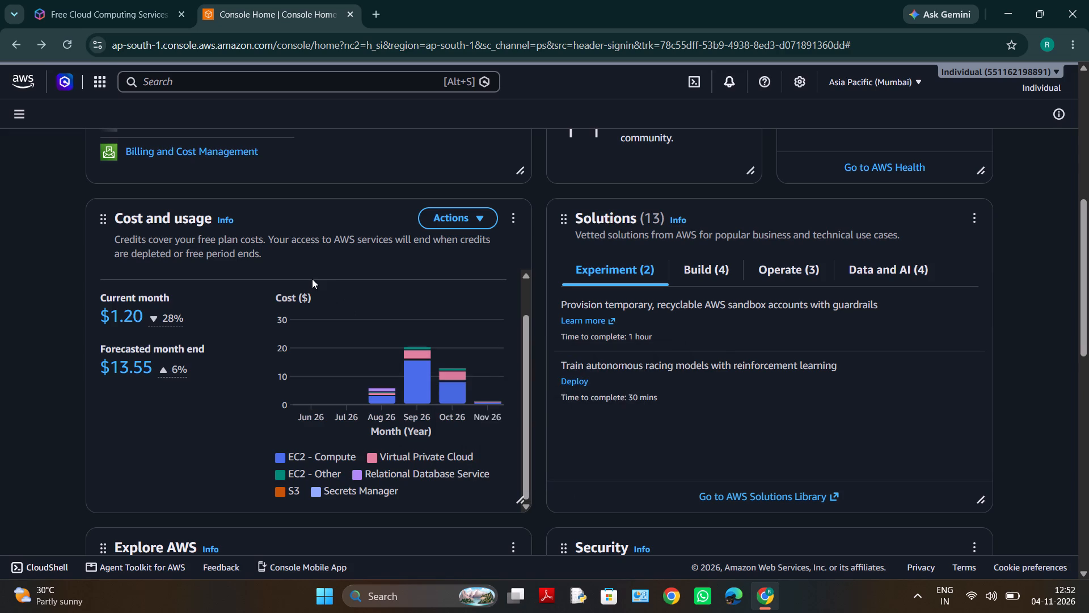
scroll(312, 279, up, 7)
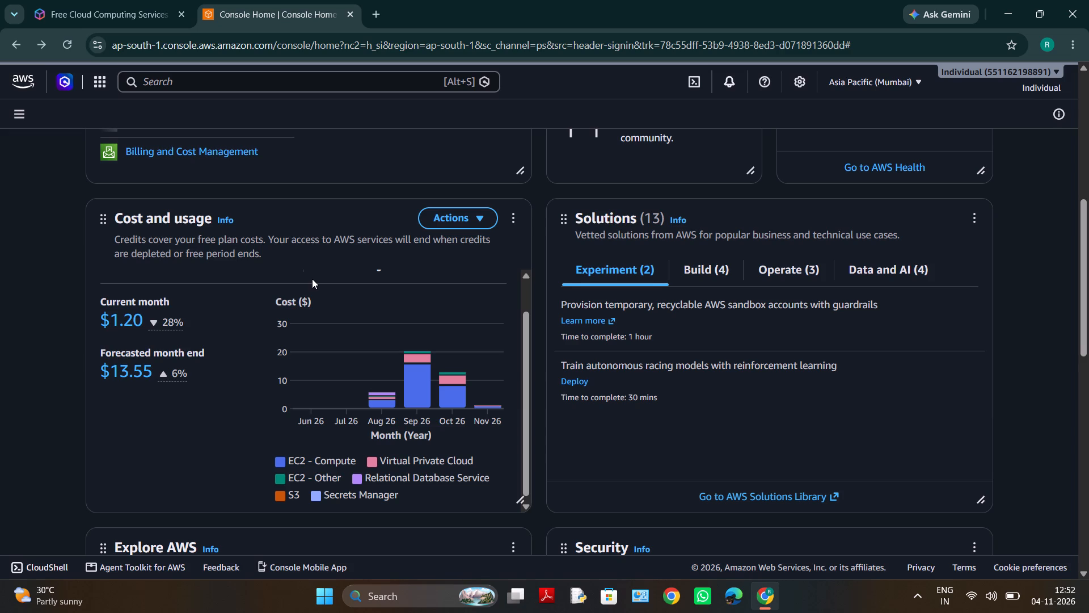
scroll(343, 216, up, 6)
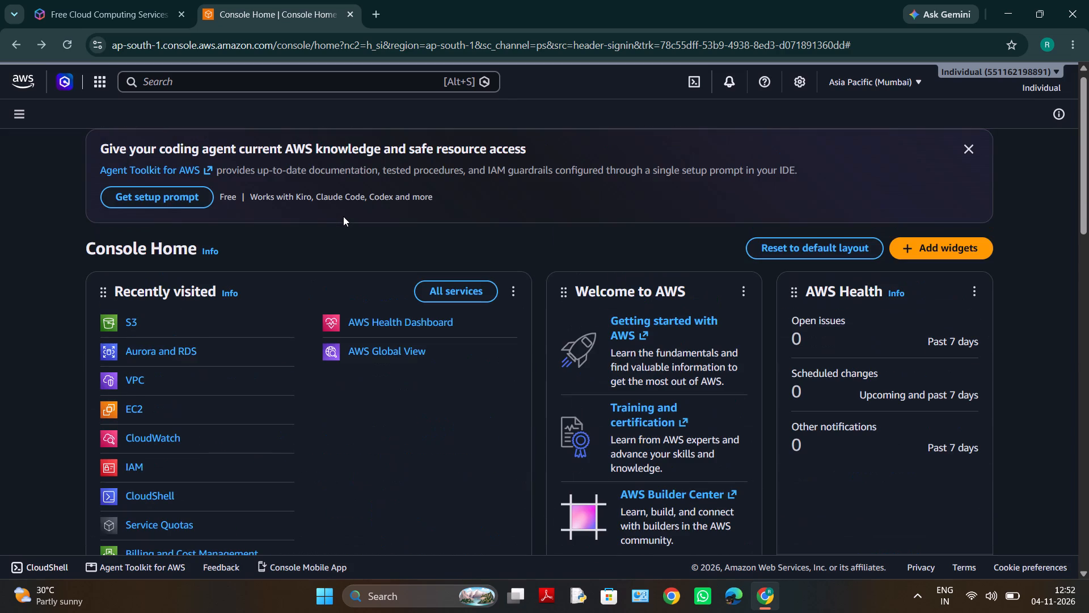
Examine the service legend of the Cost and usage chart, singling out Secrets Manager, and compare it with the recently visited services.
scroll(233, 341, down, 1)
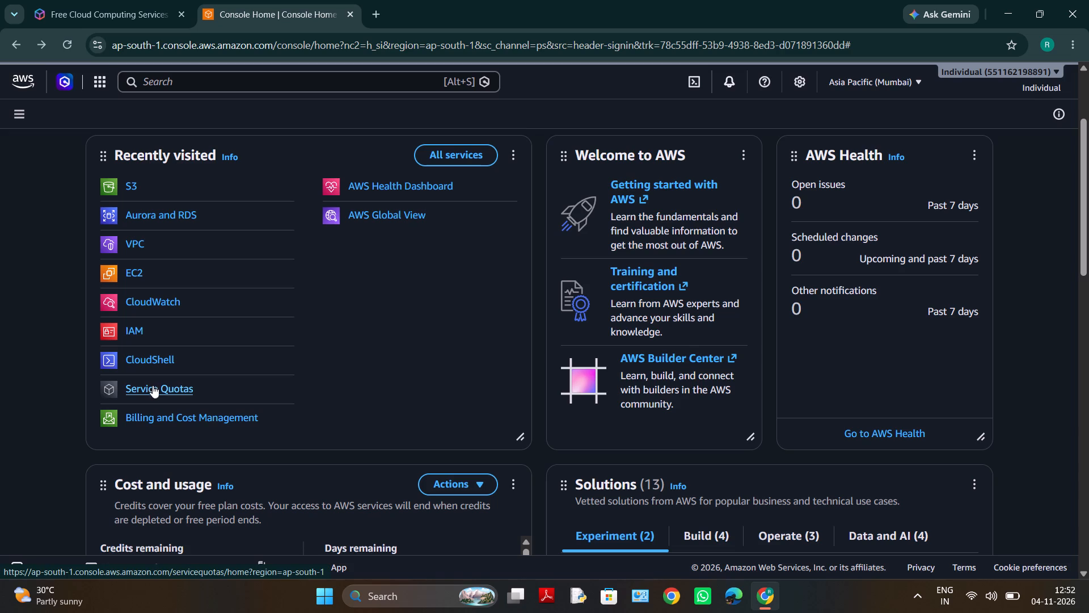
scroll(275, 435, down, 4)
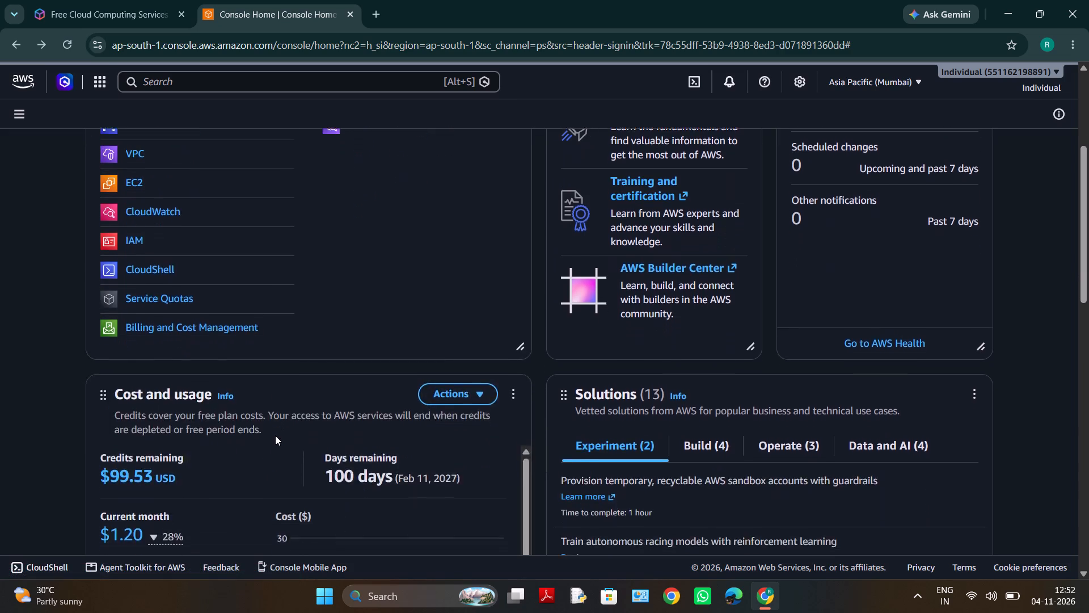
scroll(275, 435, down, 3)
scroll(407, 307, down, 1)
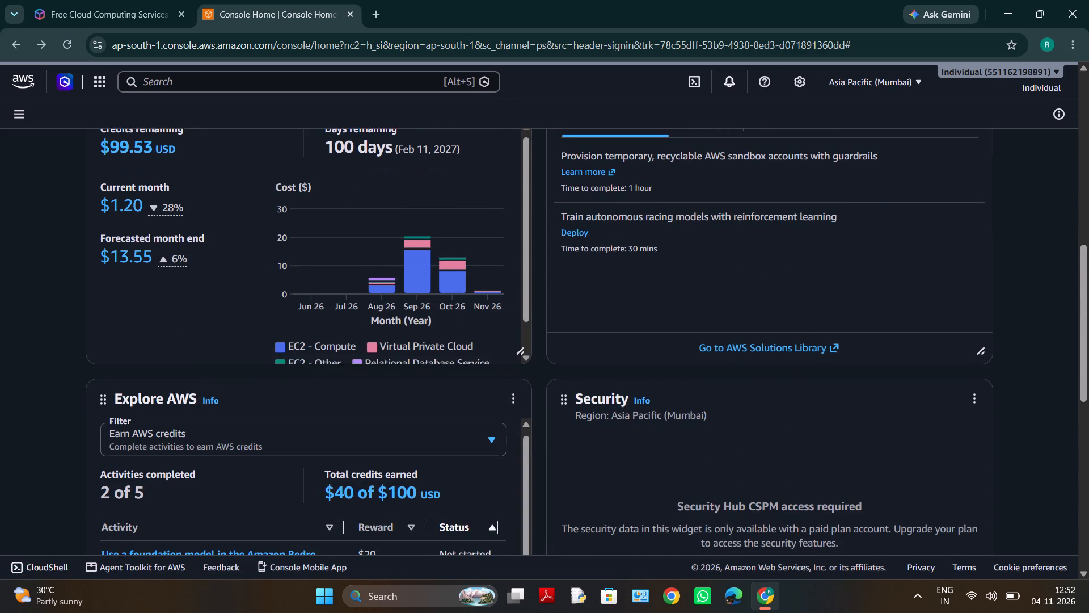
scroll(407, 307, down, 2)
click(360, 341)
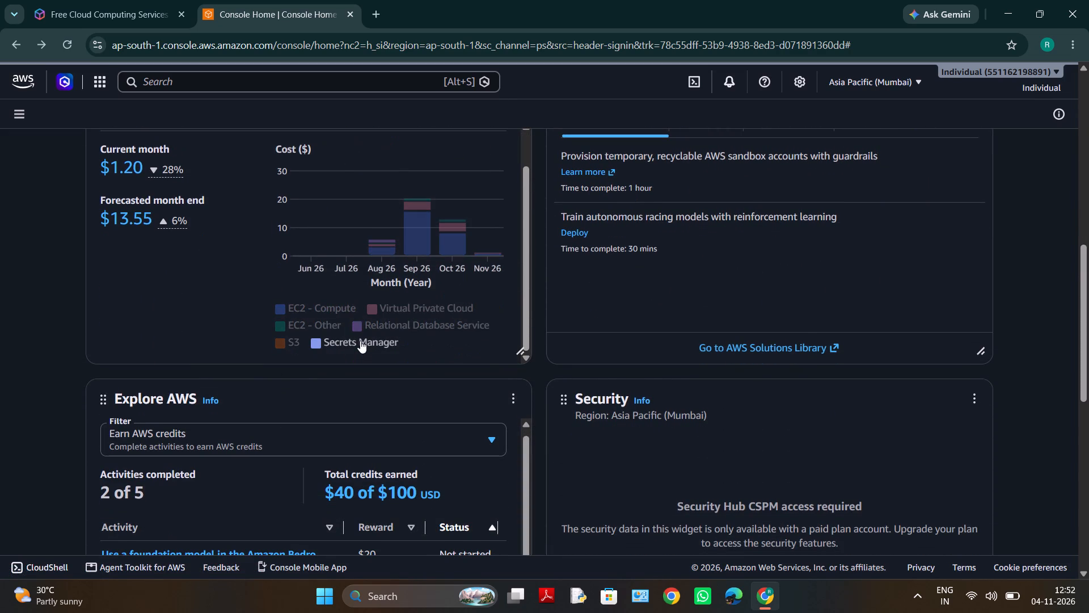
scroll(368, 285, up, 10)
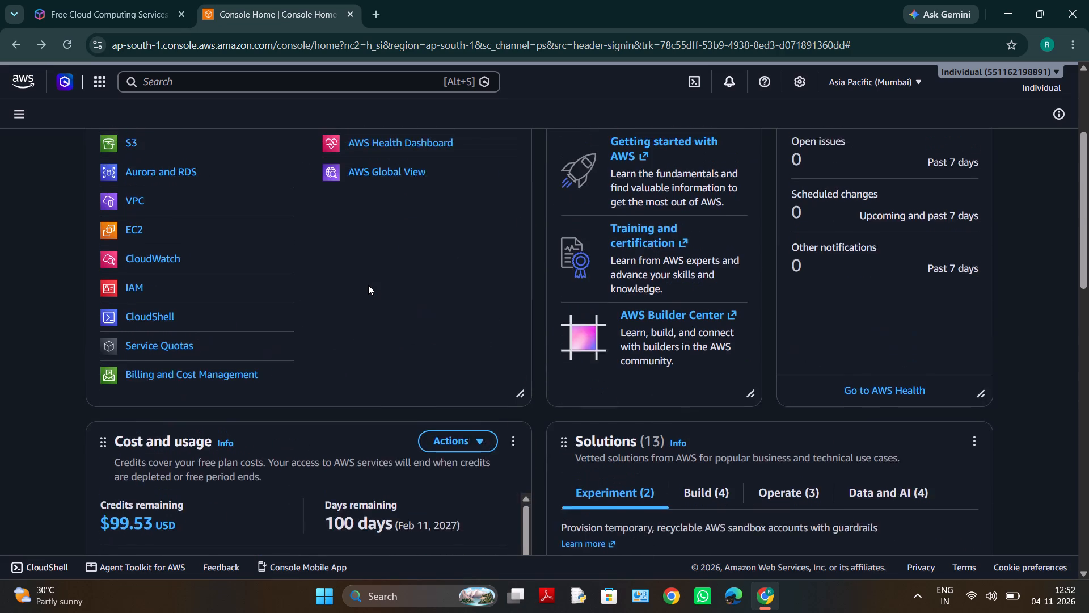
scroll(368, 285, up, 1)
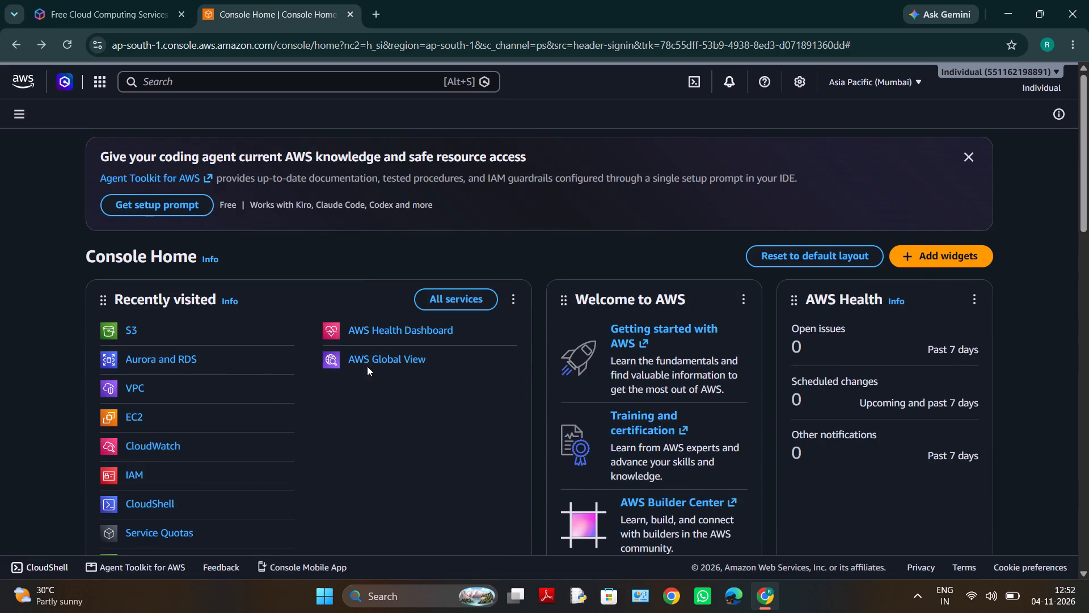
scroll(367, 366, down, 7)
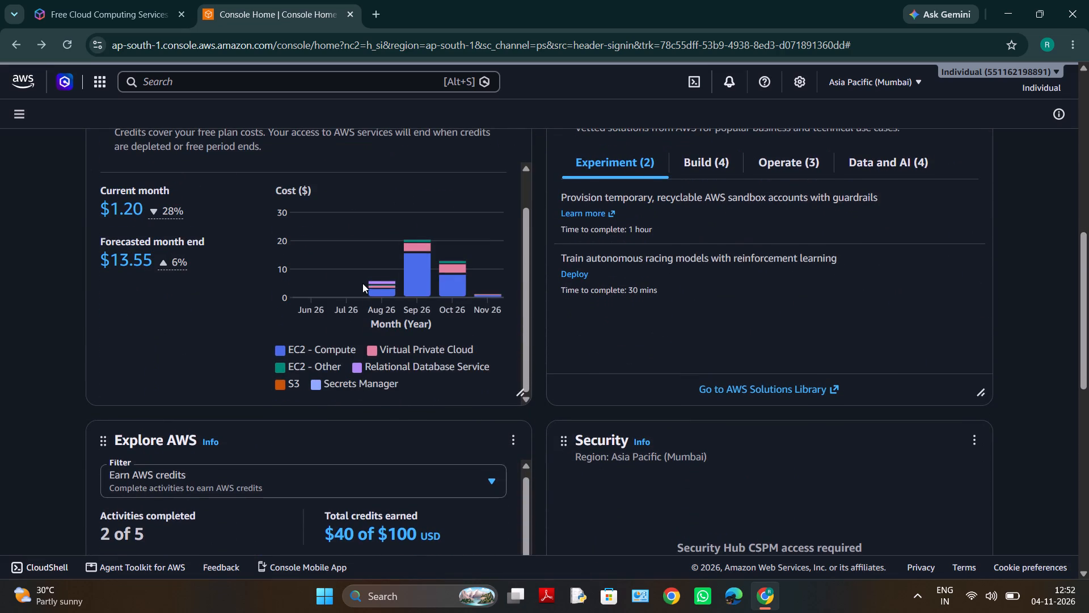
scroll(362, 283, up, 7)
Search the console for "secrets", open Secrets Manager and read through its overview page.
click(235, 84)
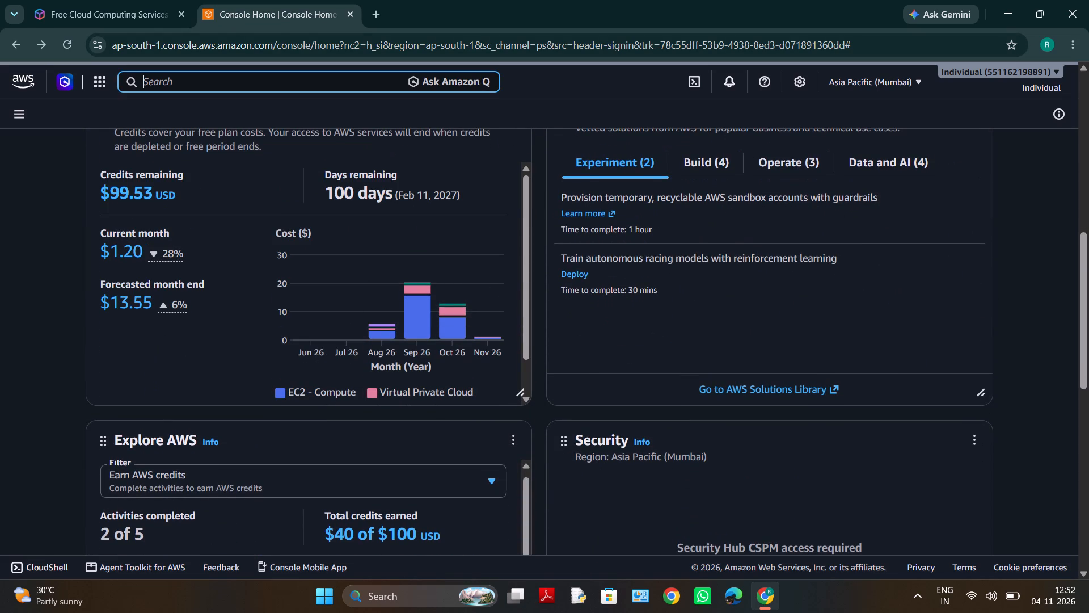
text(secrets)
key(space)
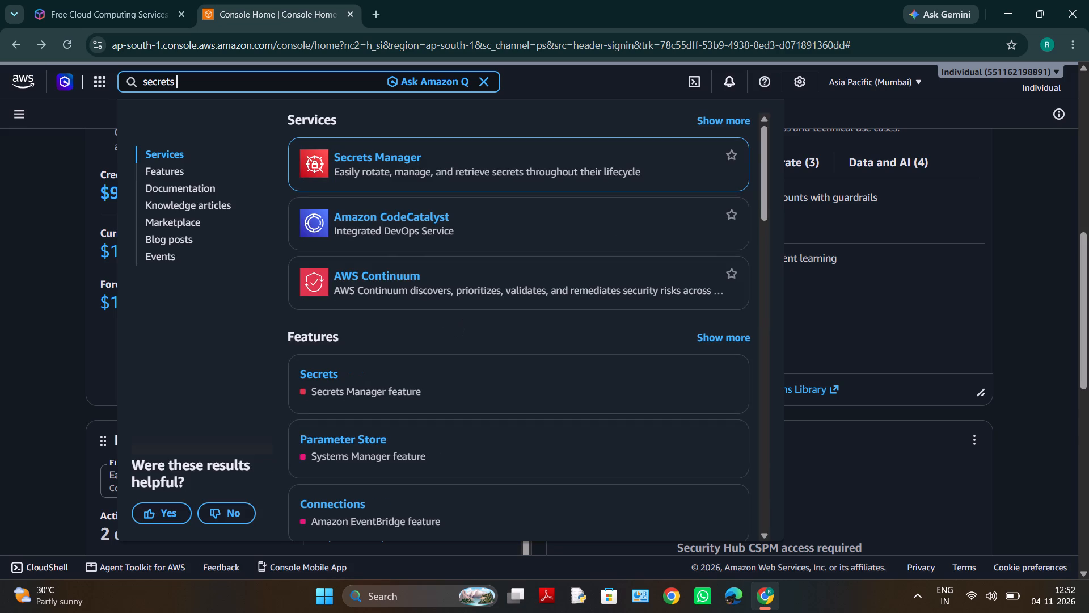
click(376, 160)
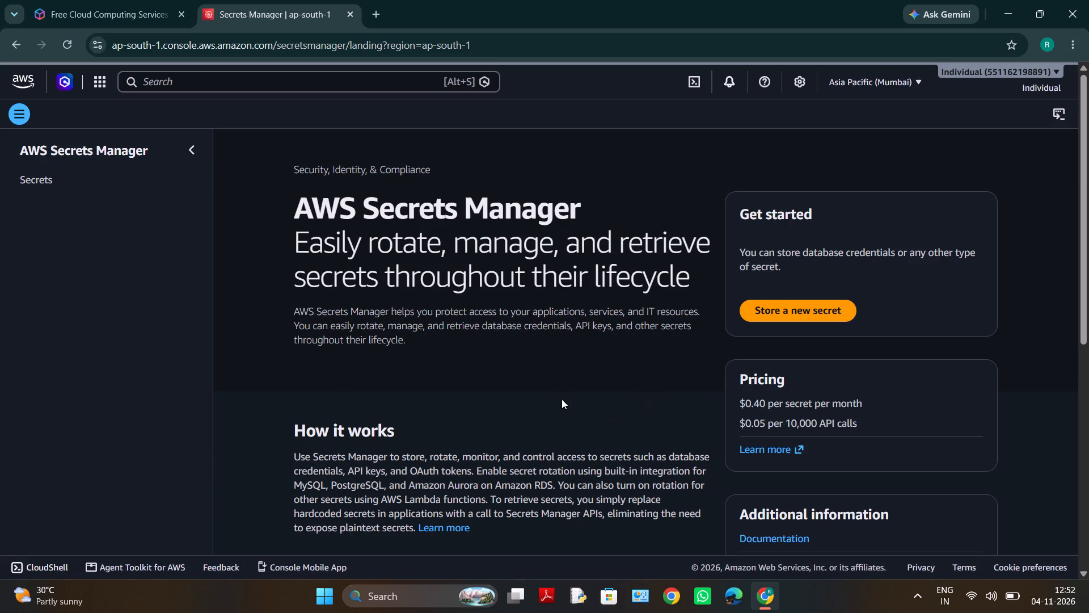
scroll(562, 399, down, 2)
scroll(469, 345, down, 3)
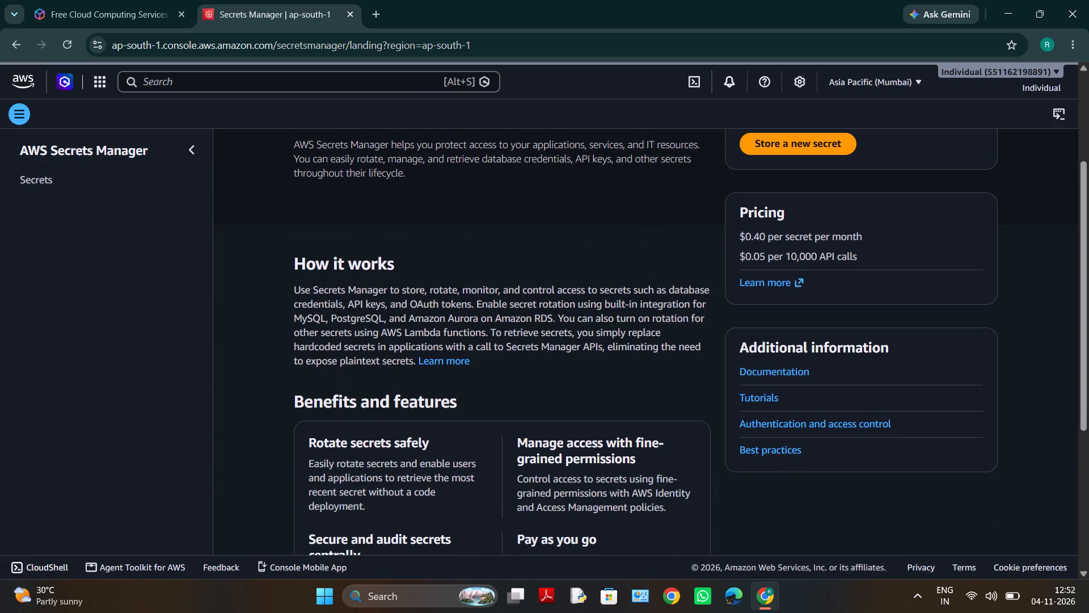
scroll(469, 345, down, 1)
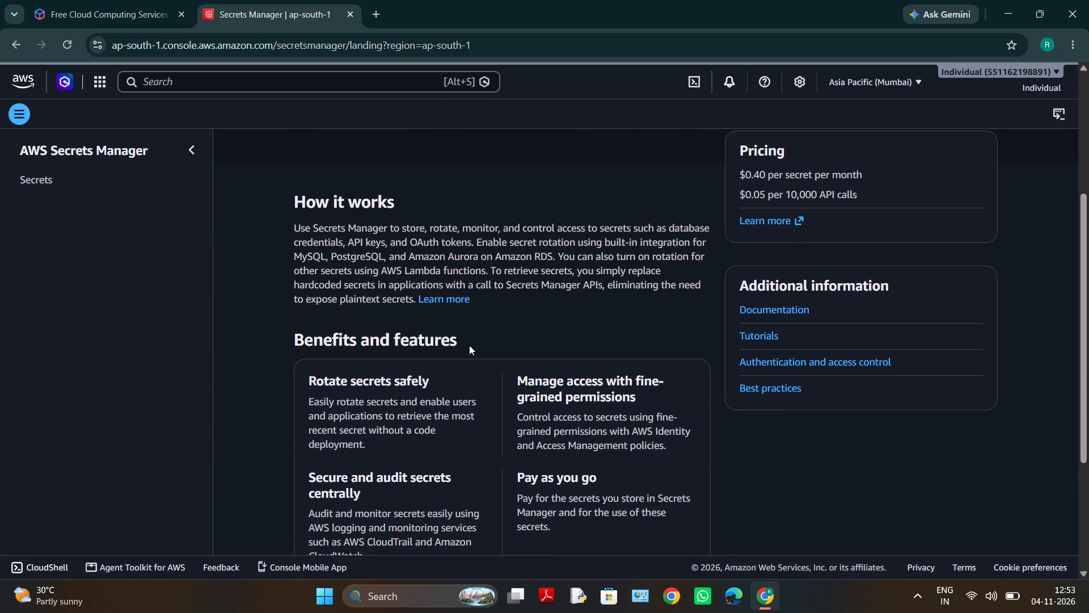
scroll(469, 345, down, 2)
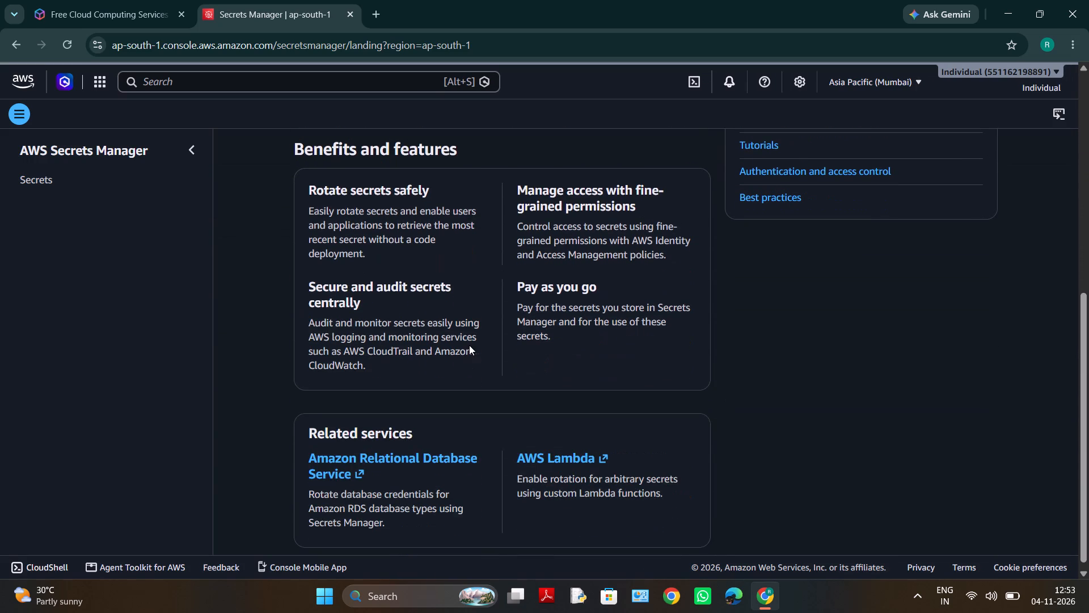
scroll(469, 345, down, 3)
Check the Secrets list in Secrets Manager for stored secrets and return to the service's overview page.
scroll(469, 345, up, 5)
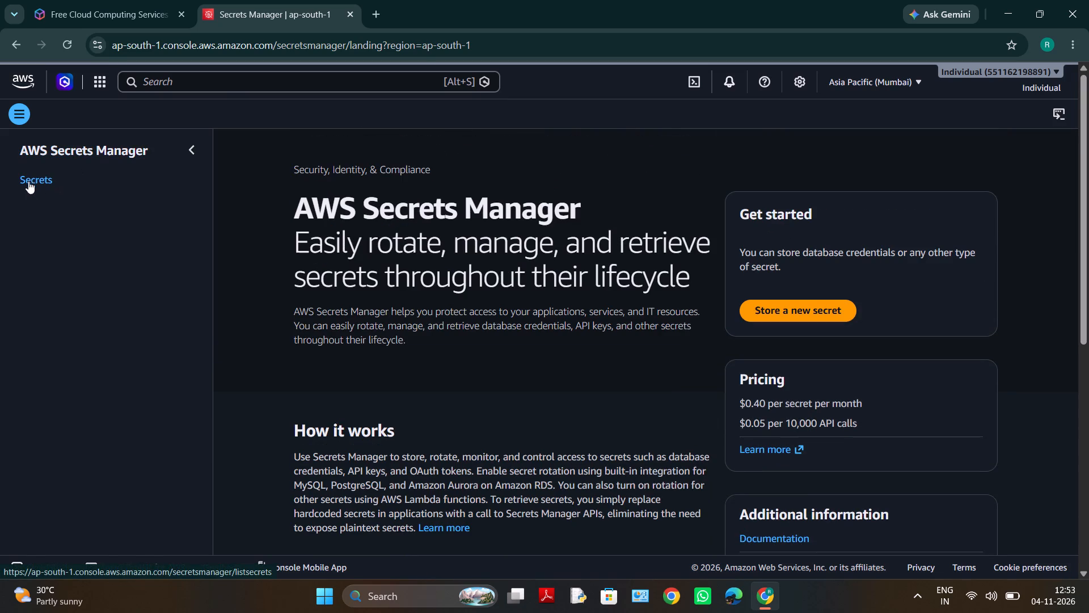
click(31, 175)
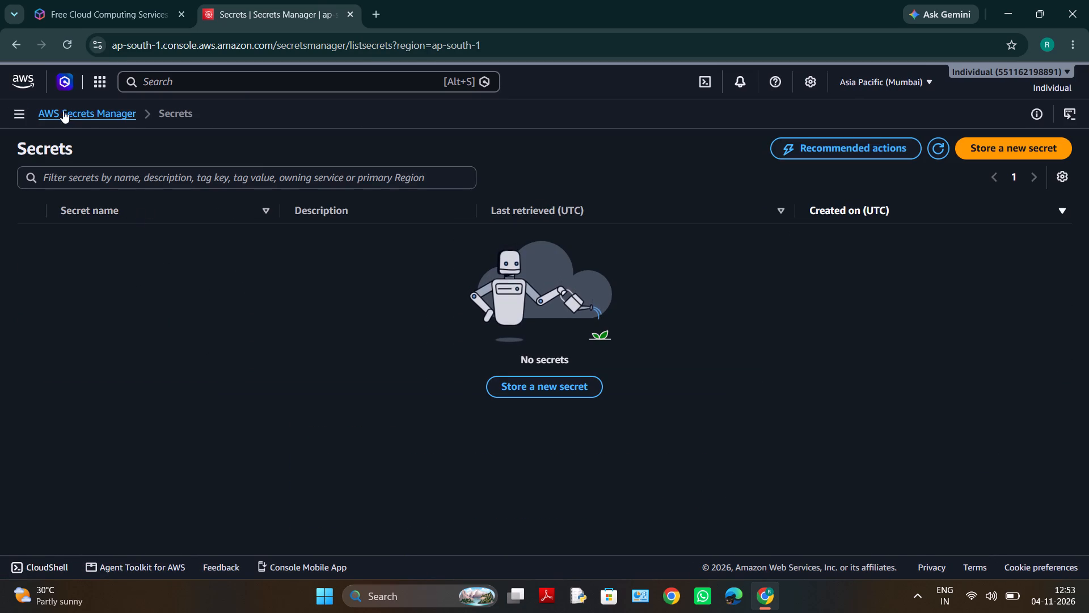
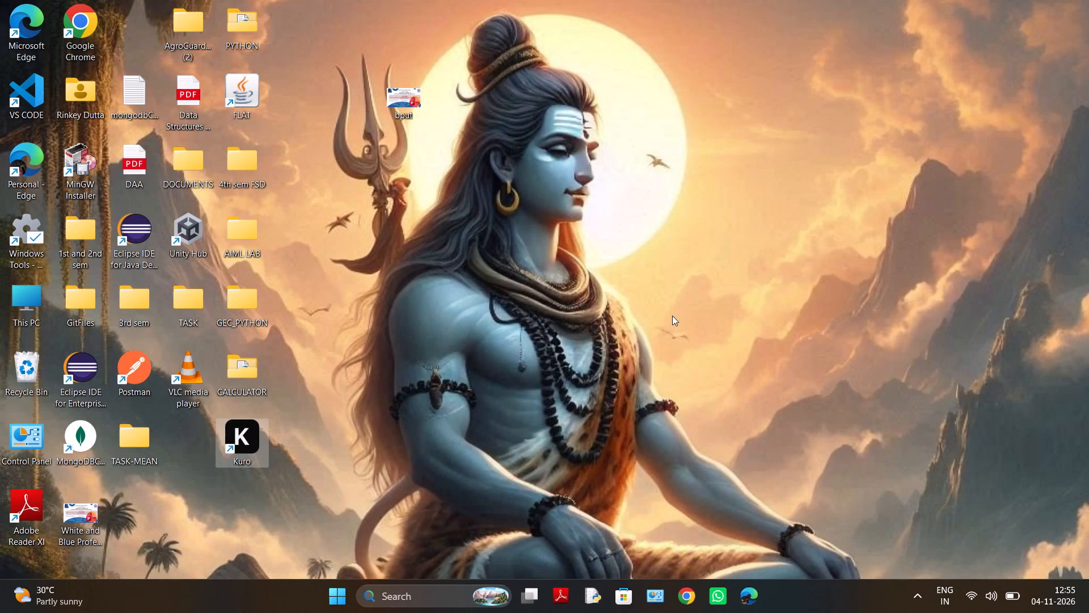
Switch to Google Chrome with the green R profile and open the sponsored Amazon Web Services result from a Google search for "aws".
click(689, 592)
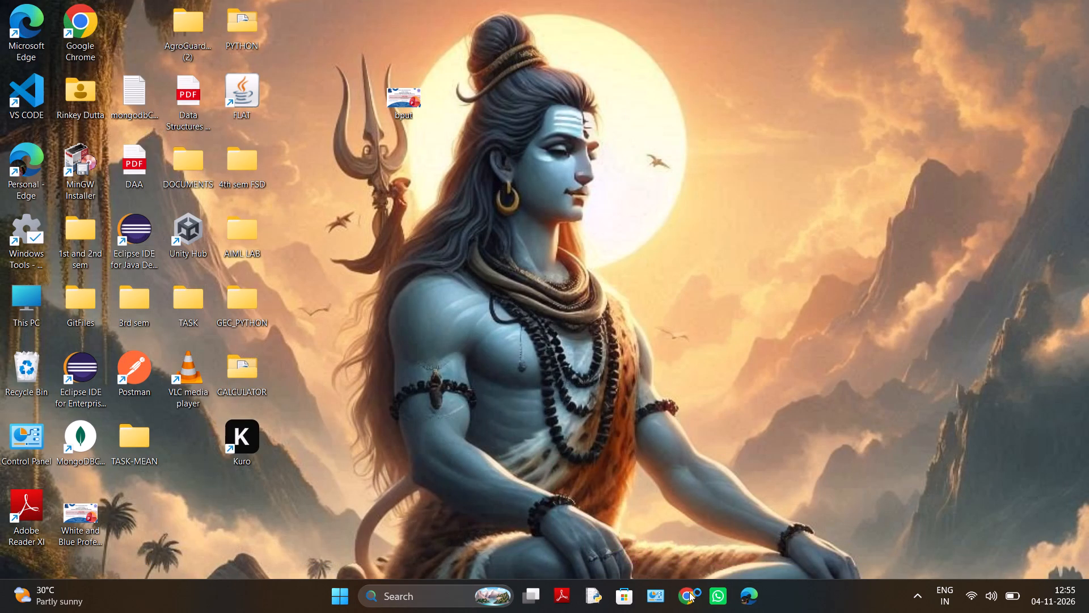
click(594, 274)
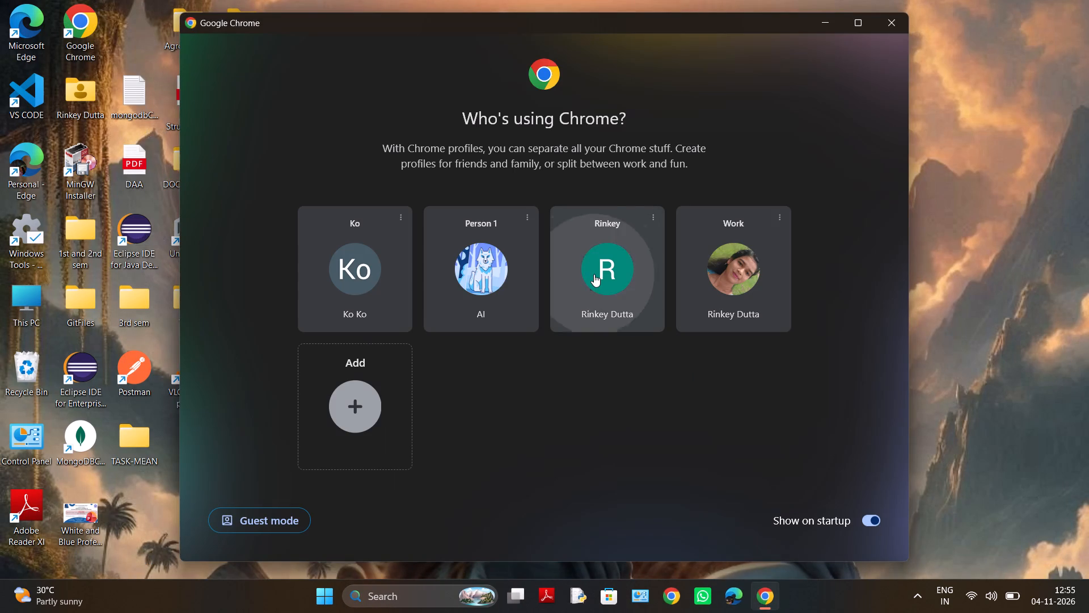
click(487, 269)
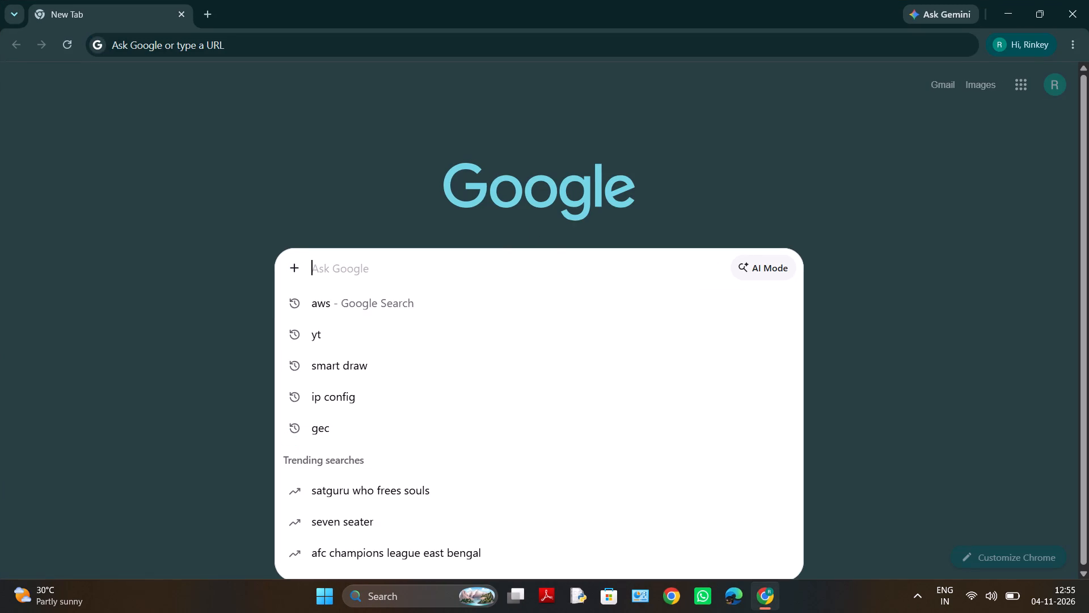
click(383, 311)
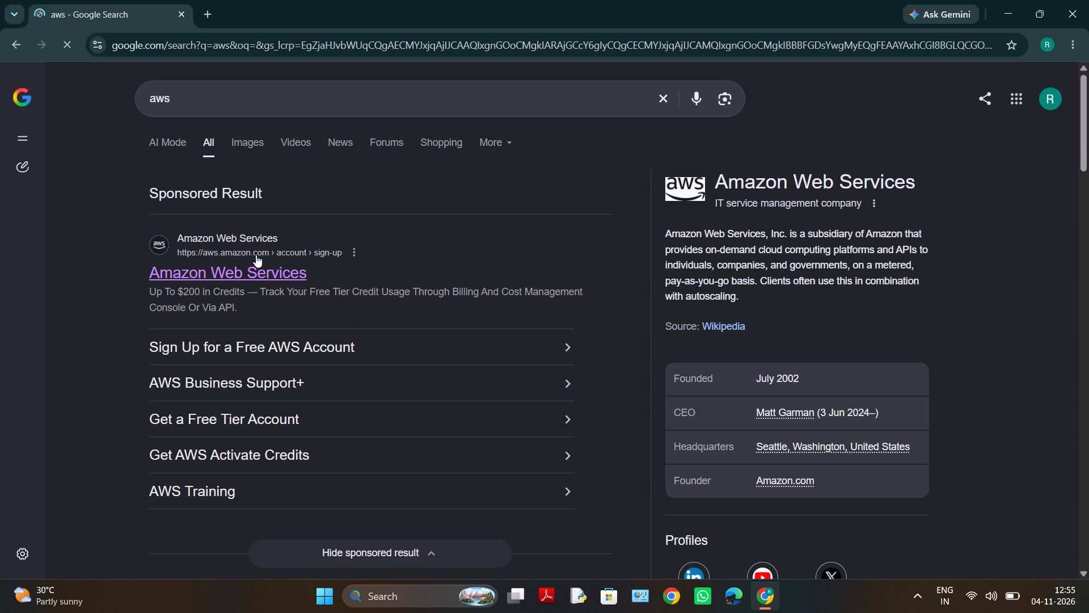
click(244, 263)
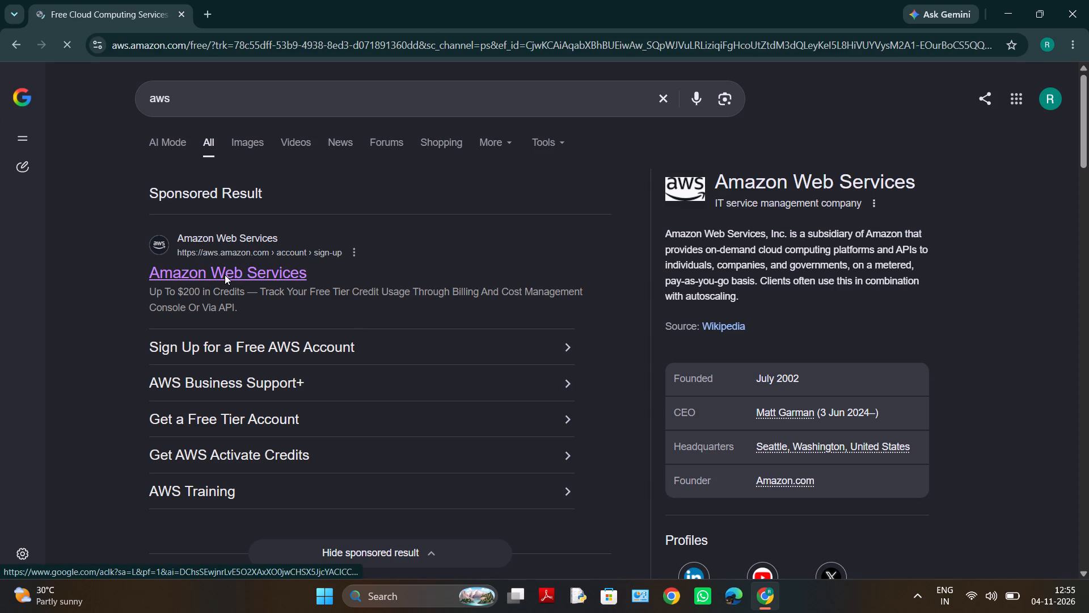
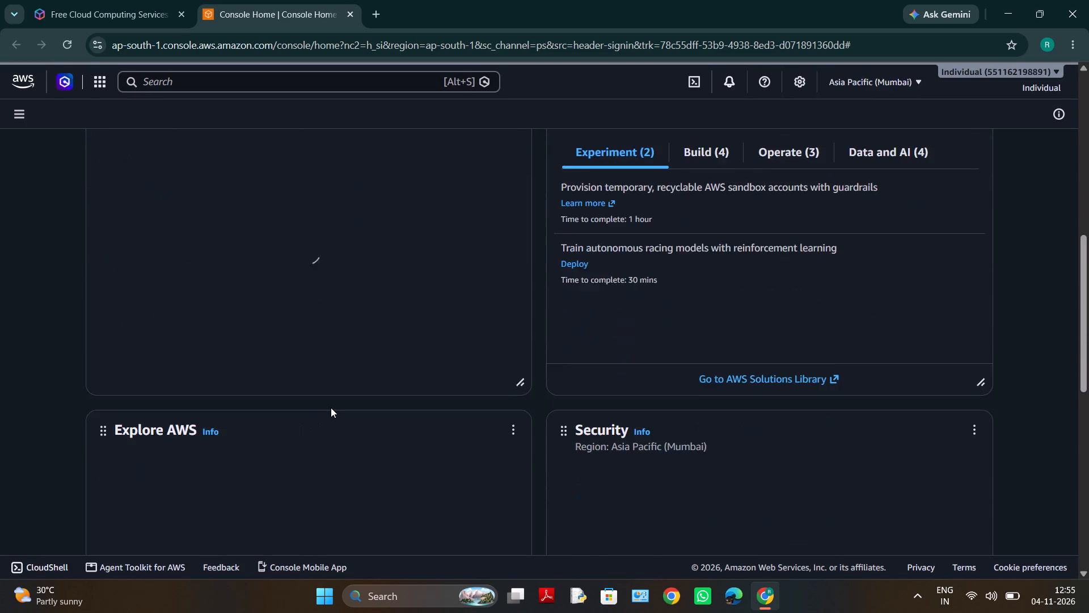
Open EC2 from the recently visited services on Console Home and start launching a new virtual server instance.
scroll(331, 408, down, 1)
scroll(331, 408, up, 3)
scroll(331, 408, down, 3)
scroll(331, 408, up, 4)
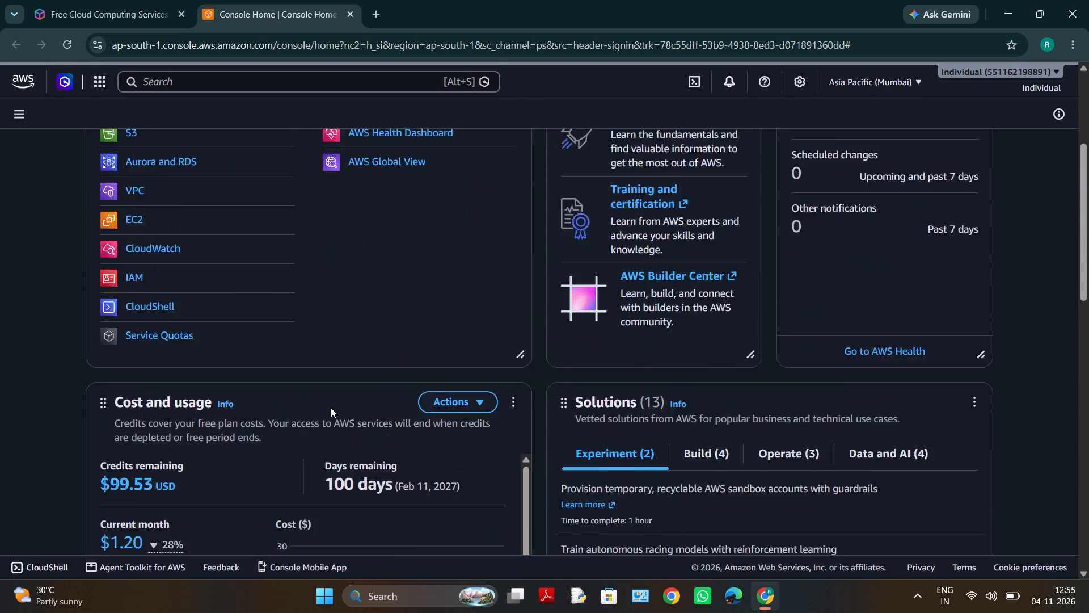
scroll(331, 408, up, 2)
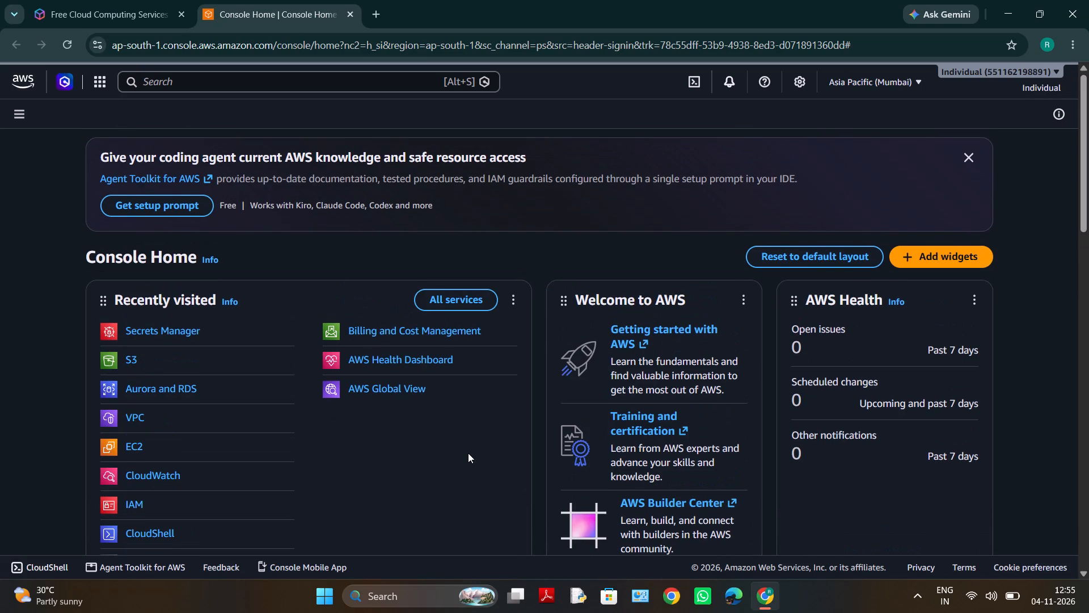
scroll(468, 453, down, 4)
scroll(468, 453, up, 4)
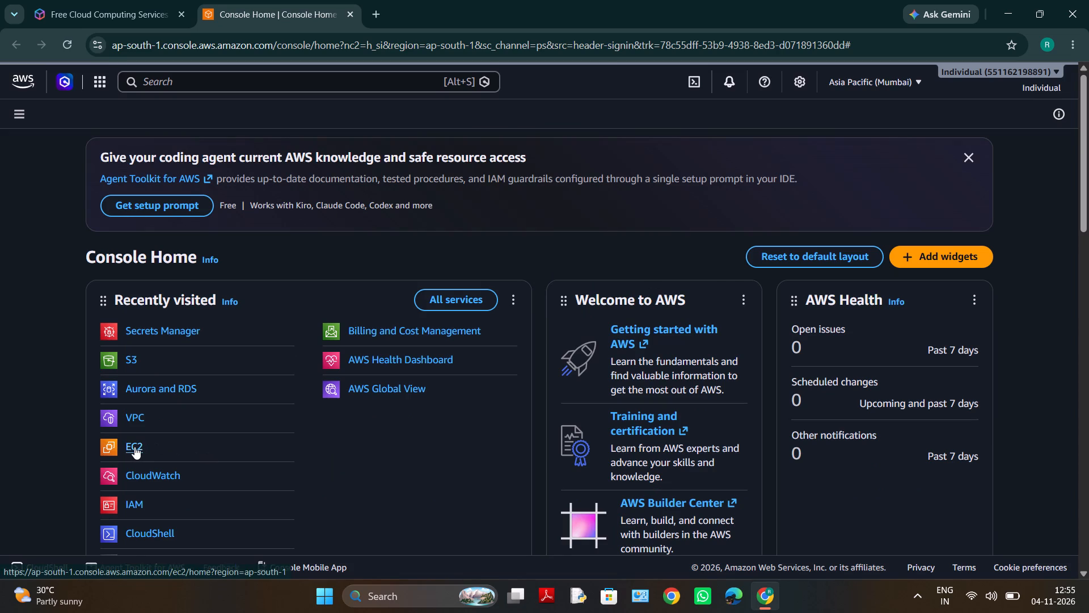
click(134, 447)
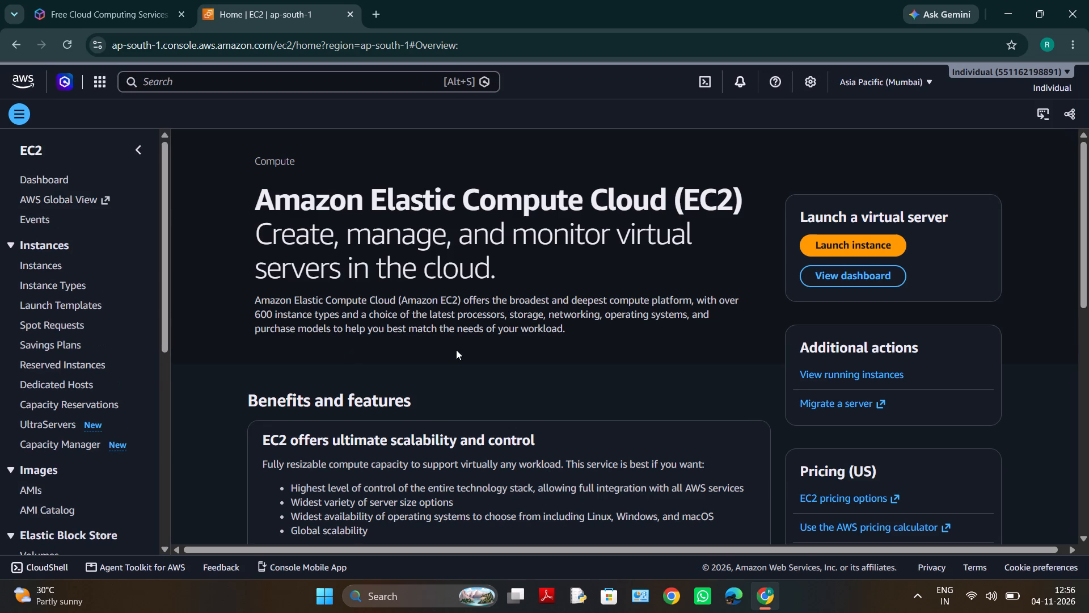
click(813, 242)
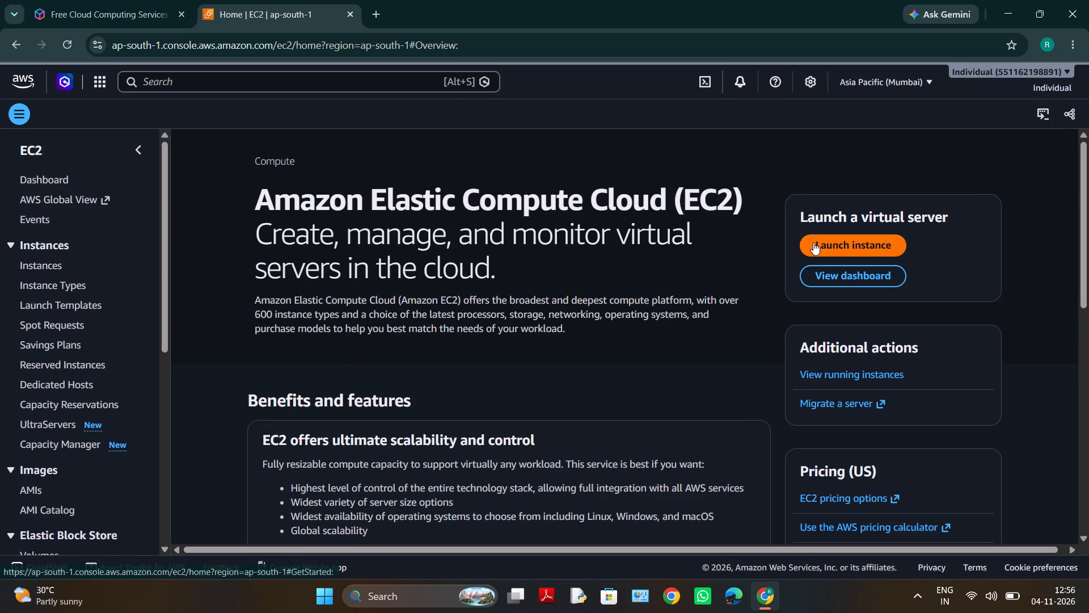
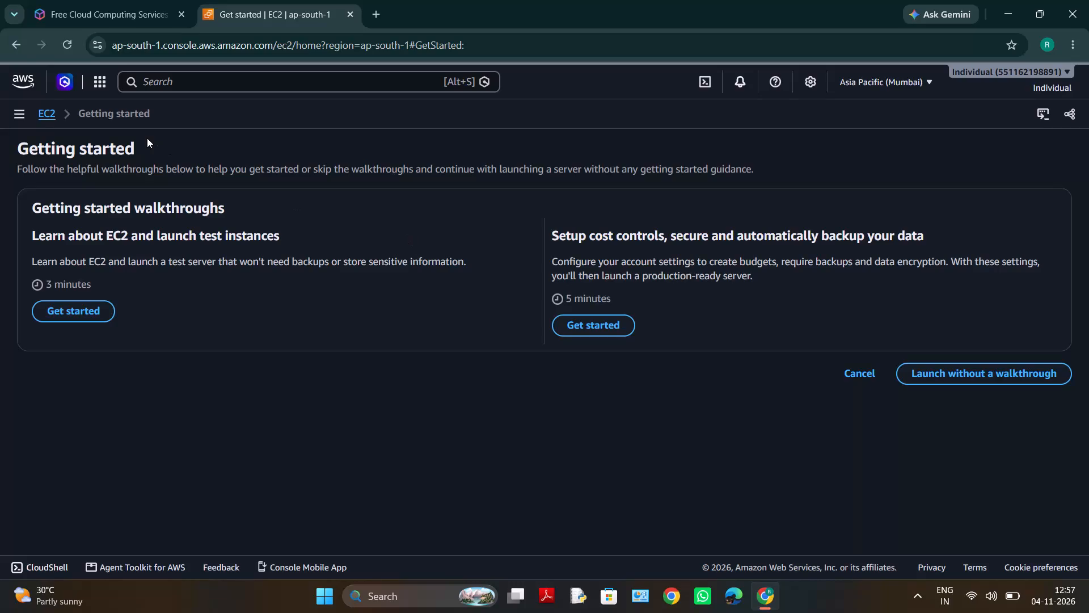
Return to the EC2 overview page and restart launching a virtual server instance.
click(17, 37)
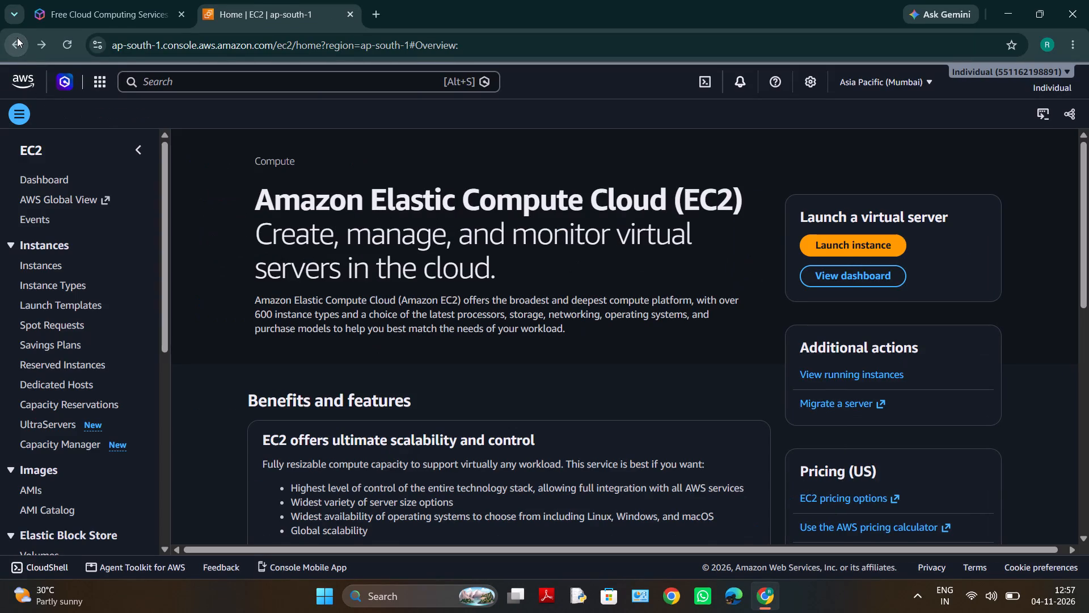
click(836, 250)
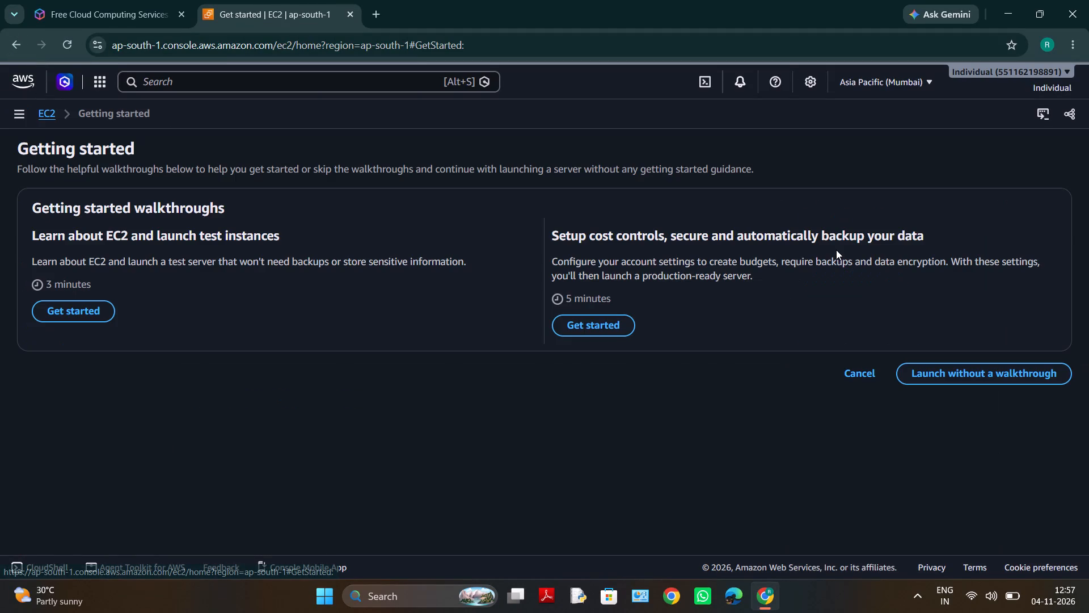
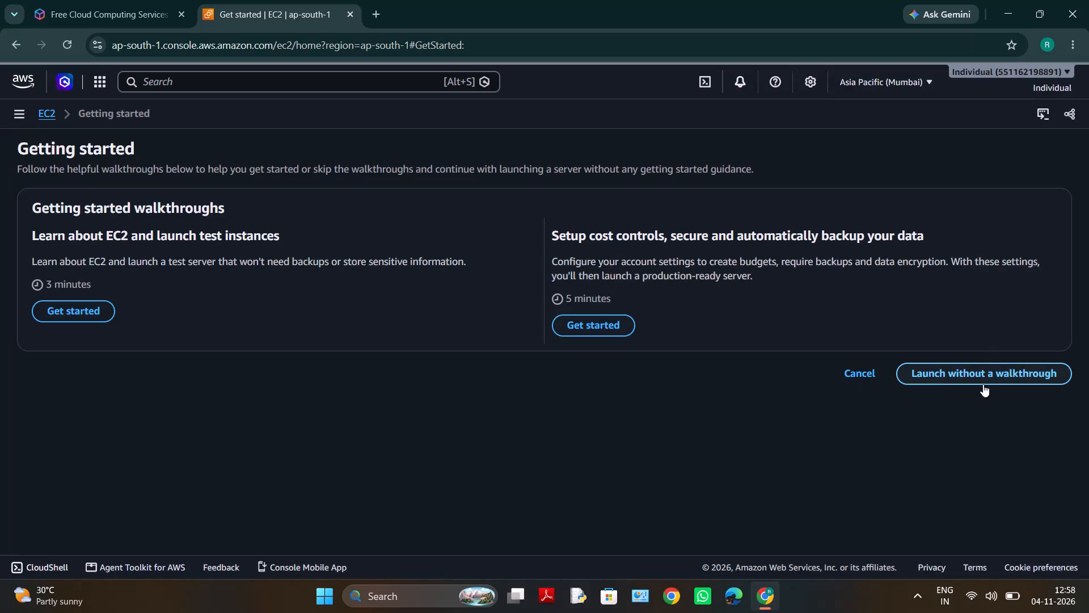
Proceed to launch an instance without a walkthrough and name it My-Own-Service.
click(990, 372)
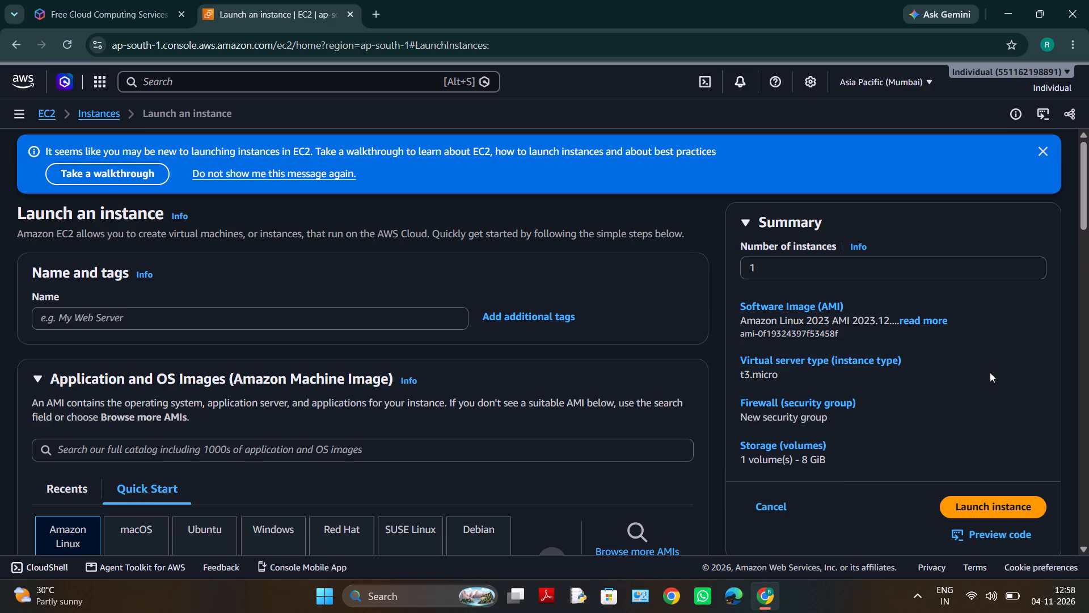
click(396, 317)
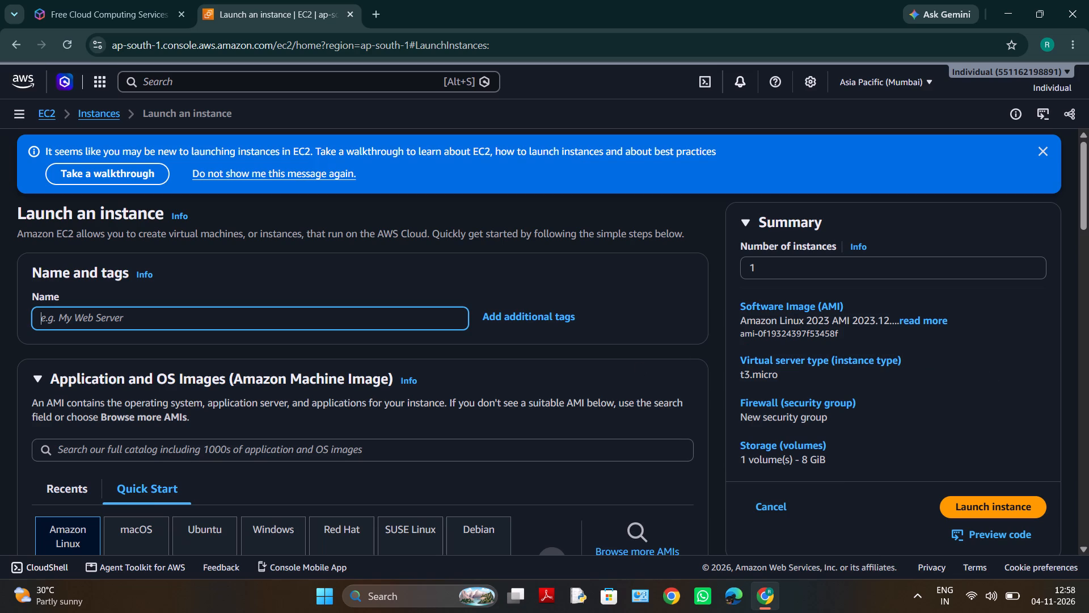
text(My)
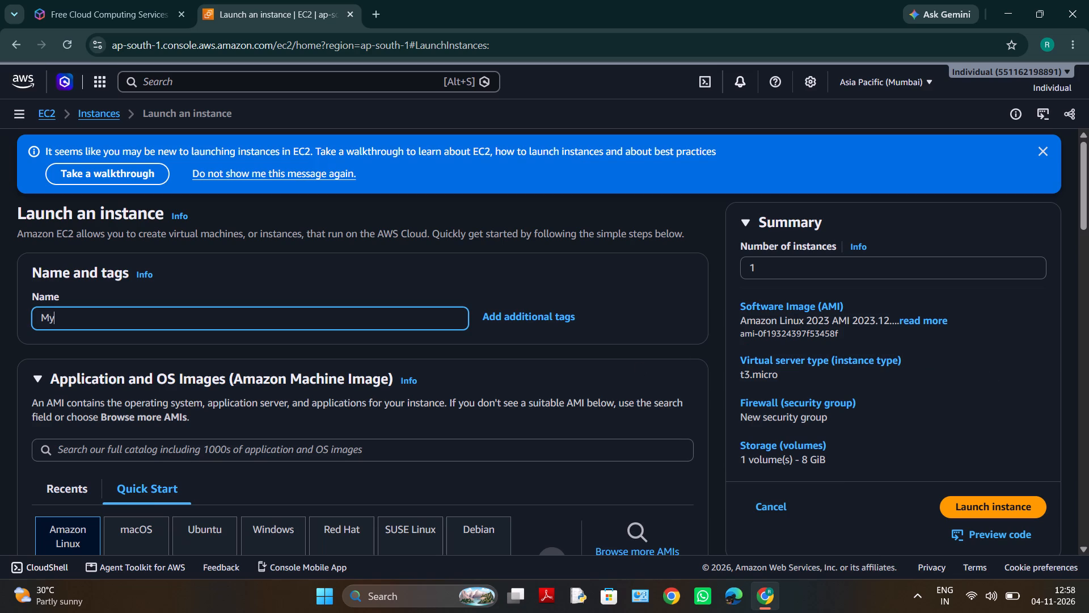
key(minus)
text(Own)
key(minus)
text(Service)
Choose Ubuntu as the instance's quick-start operating system image.
scroll(538, 435, down, 3)
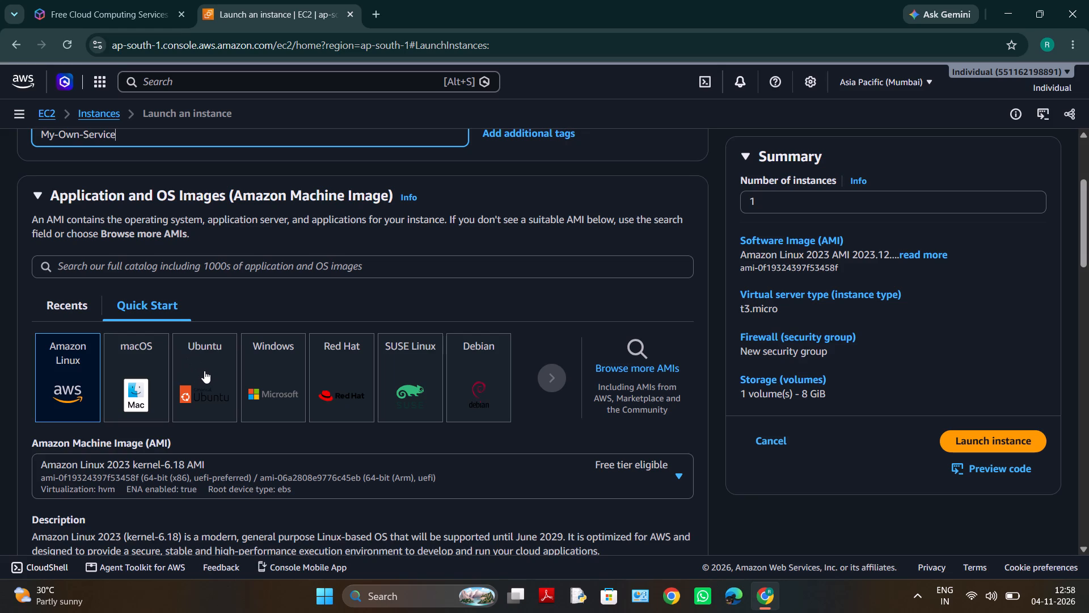
click(204, 371)
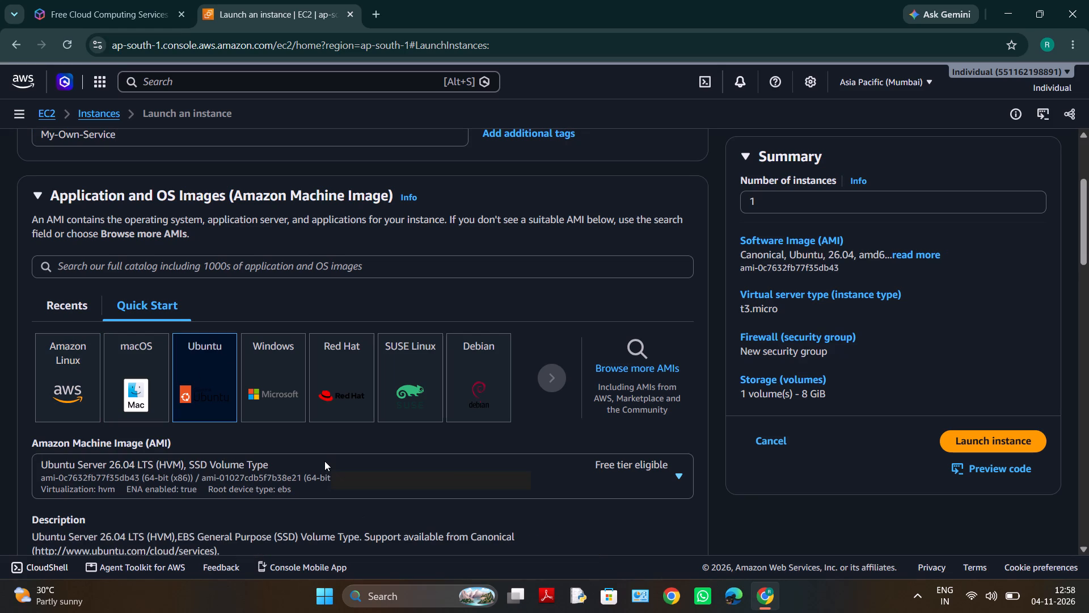
Create a new RSA key pair named My-Own-Service-Key in .pem format for the instance login.
scroll(324, 461, down, 3)
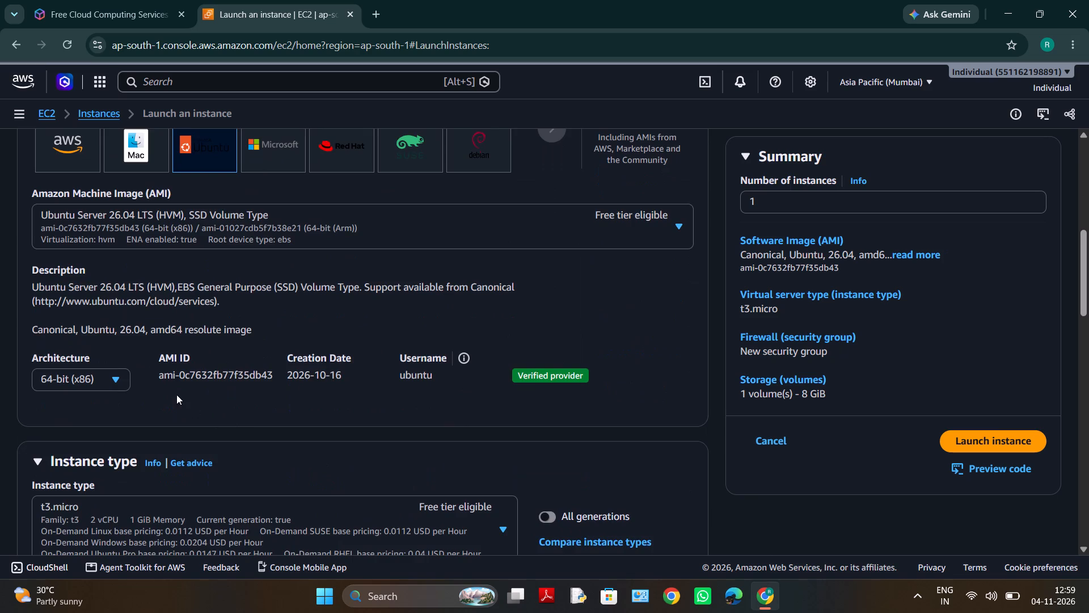
scroll(174, 392, down, 2)
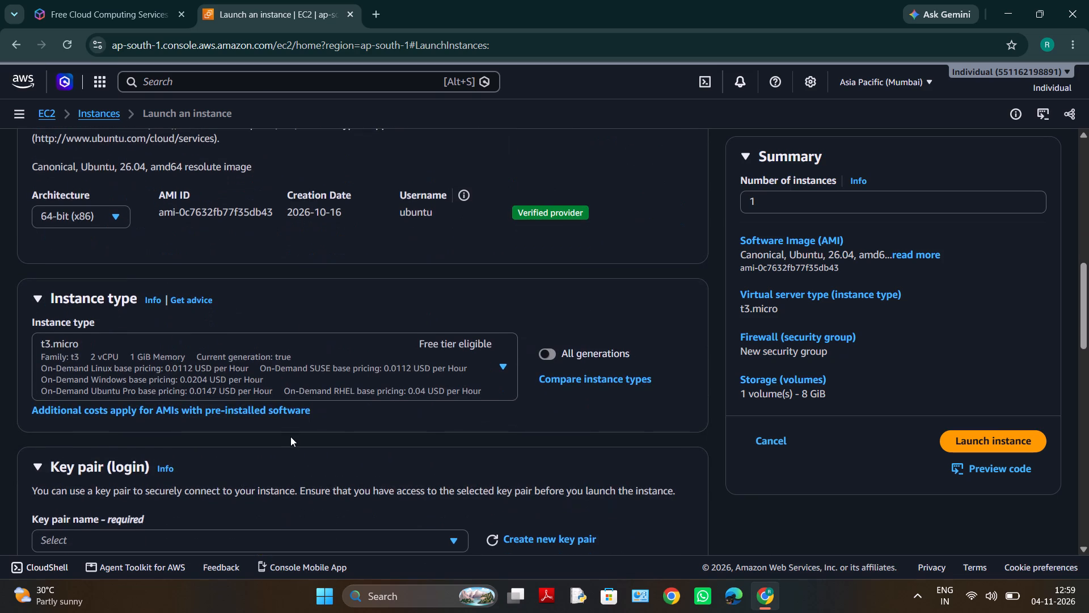
scroll(290, 436, down, 3)
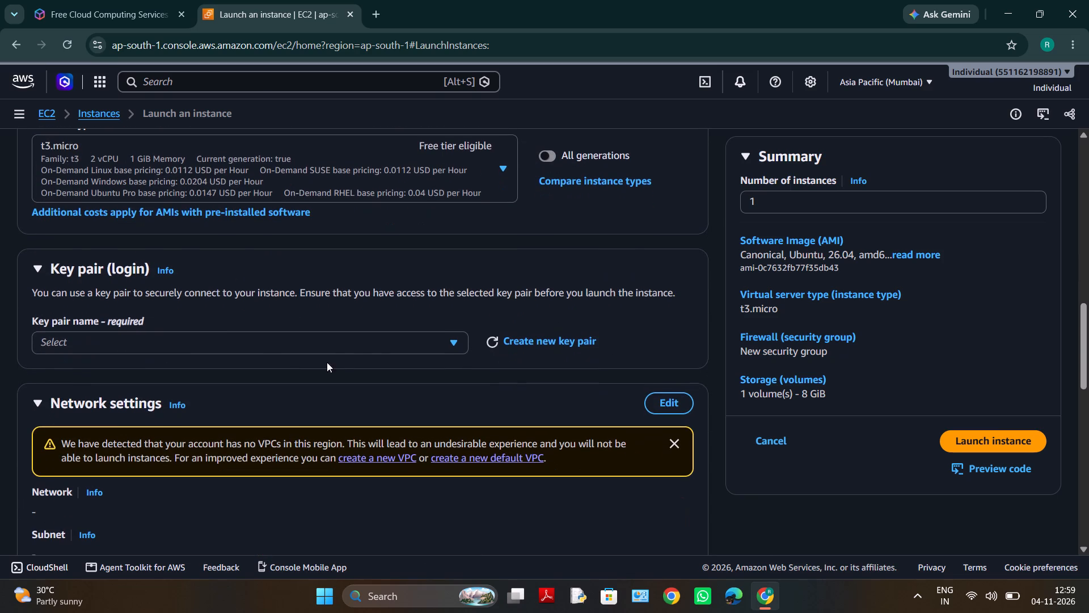
click(339, 337)
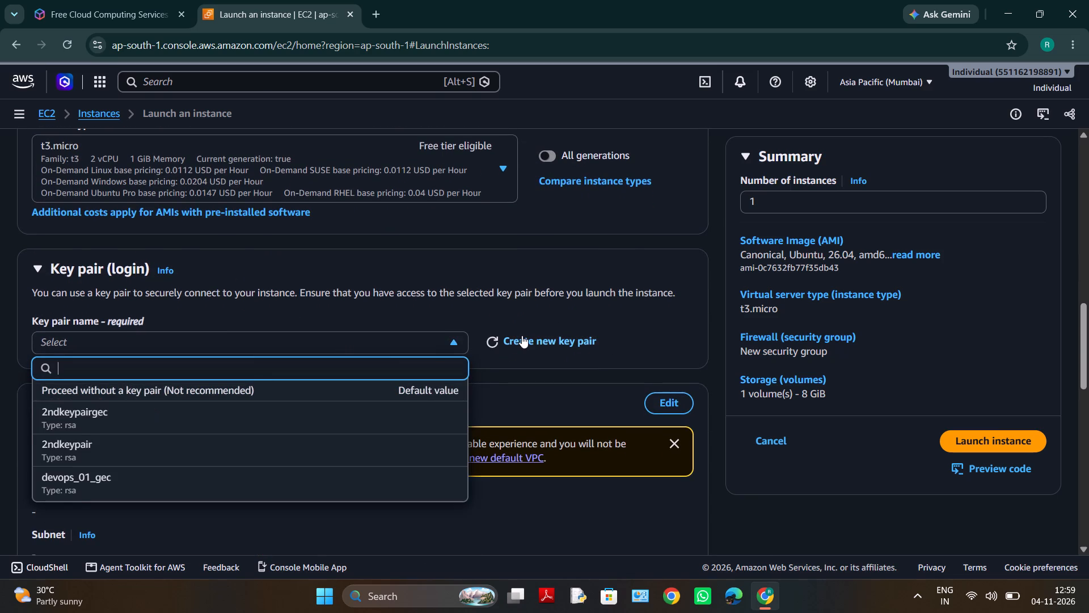
click(522, 335)
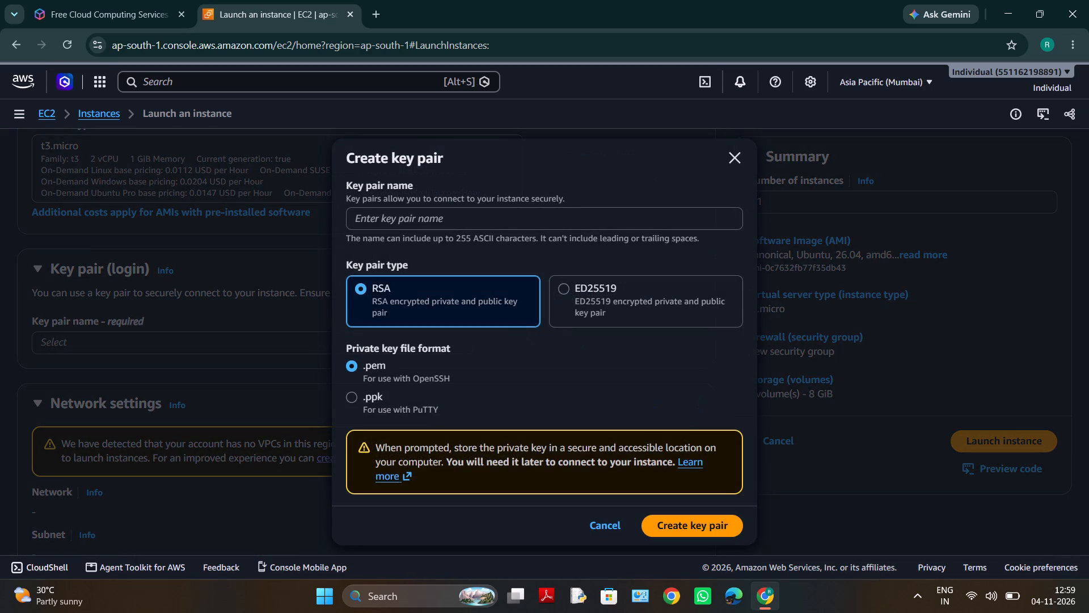
click(464, 217)
text(My)
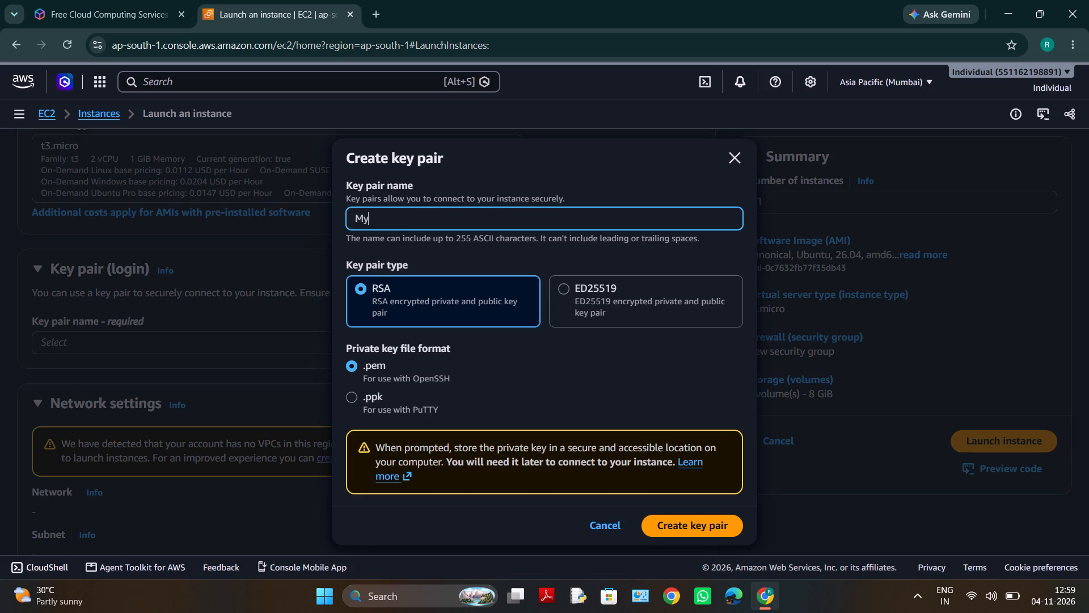
text(-Own)
key(minus)
text(Service)
key(space)
key(BackSpace)
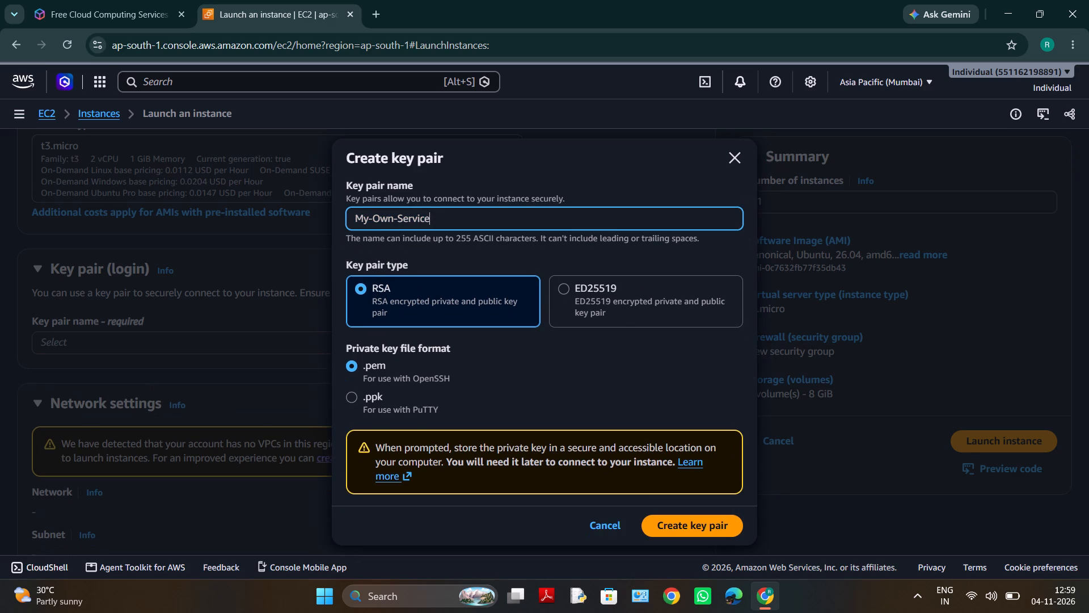
key(minus)
text(Key)
click(689, 526)
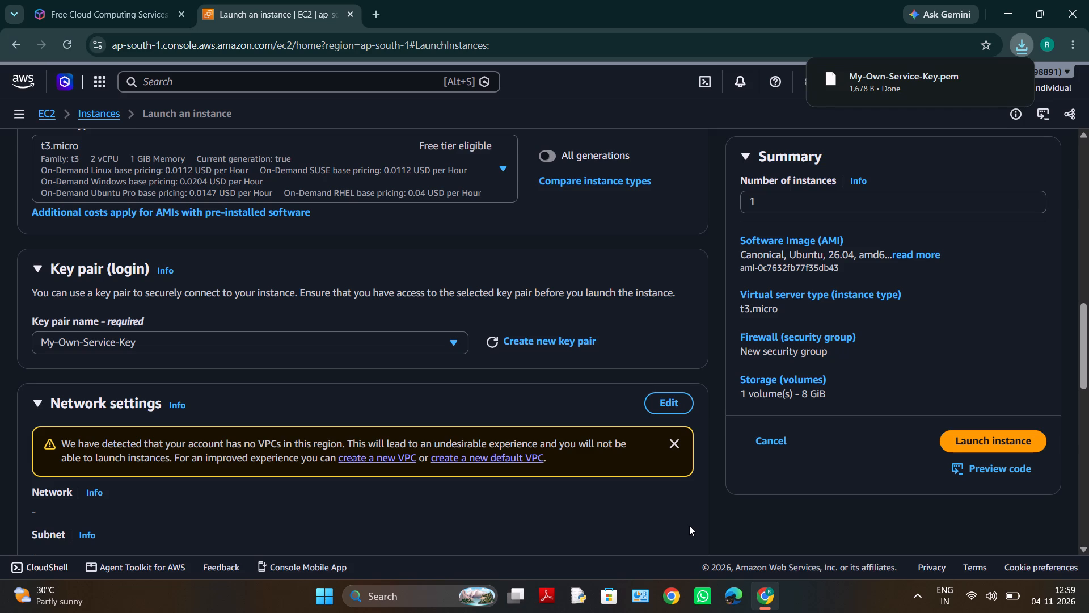
Review the instance's network, firewall and storage settings, including the source options for SSH traffic.
scroll(503, 483, down, 1)
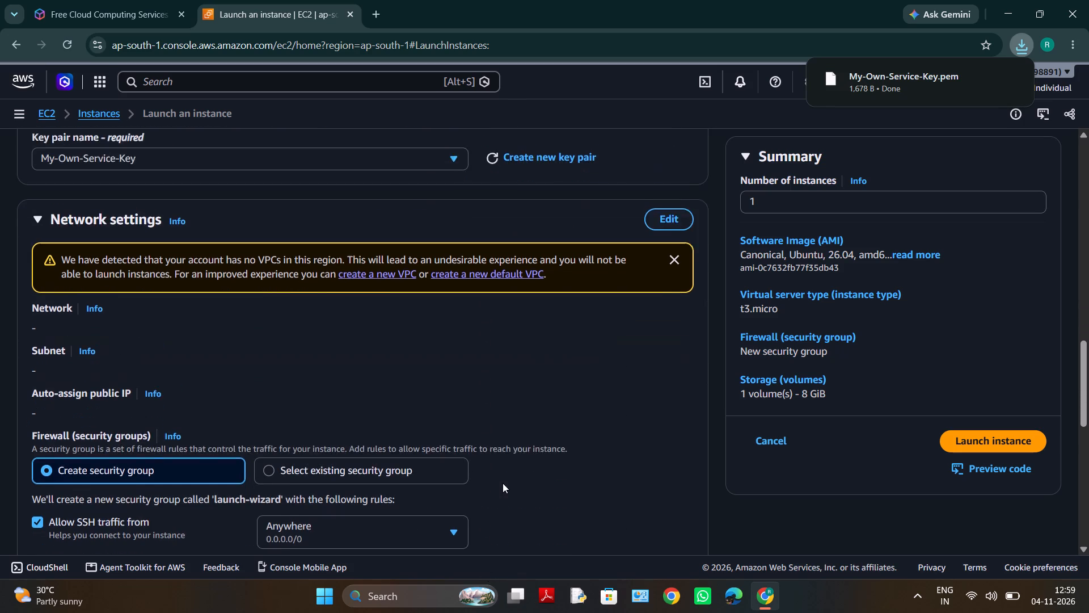
scroll(503, 483, down, 4)
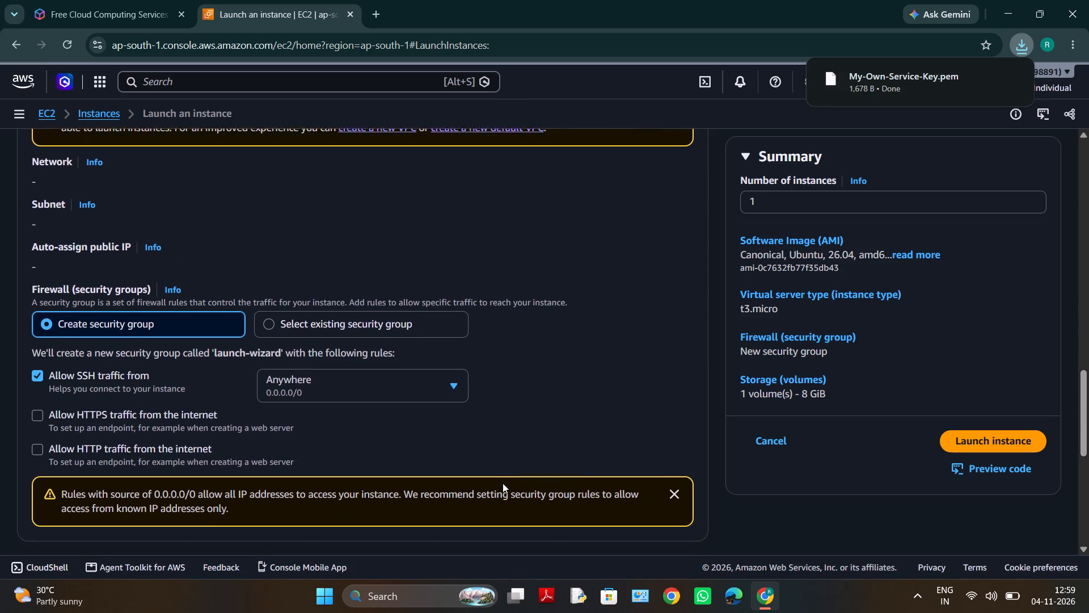
scroll(503, 483, down, 2)
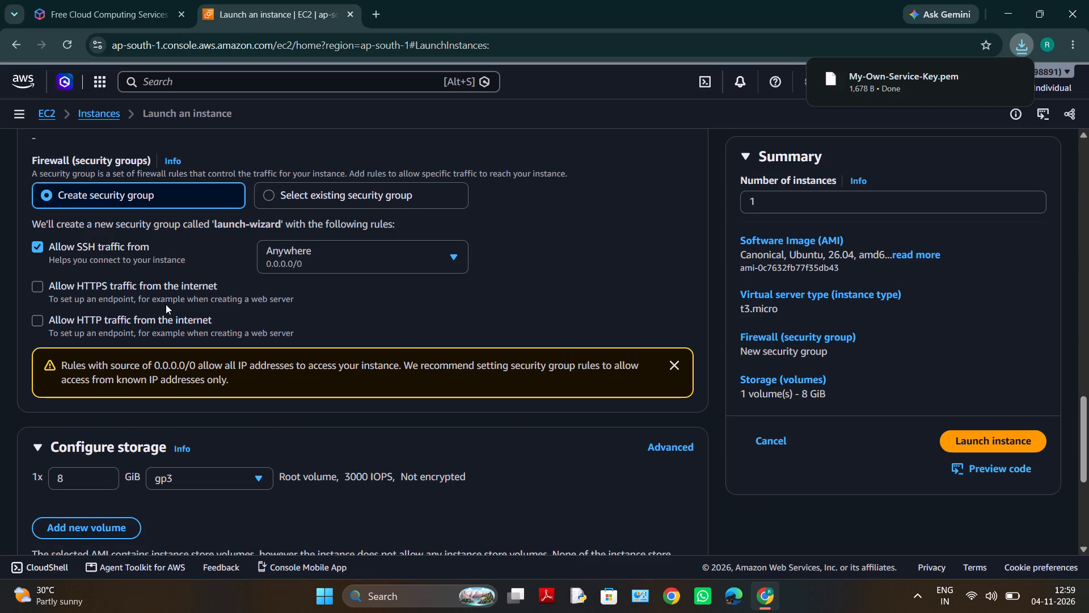
scroll(224, 284, up, 1)
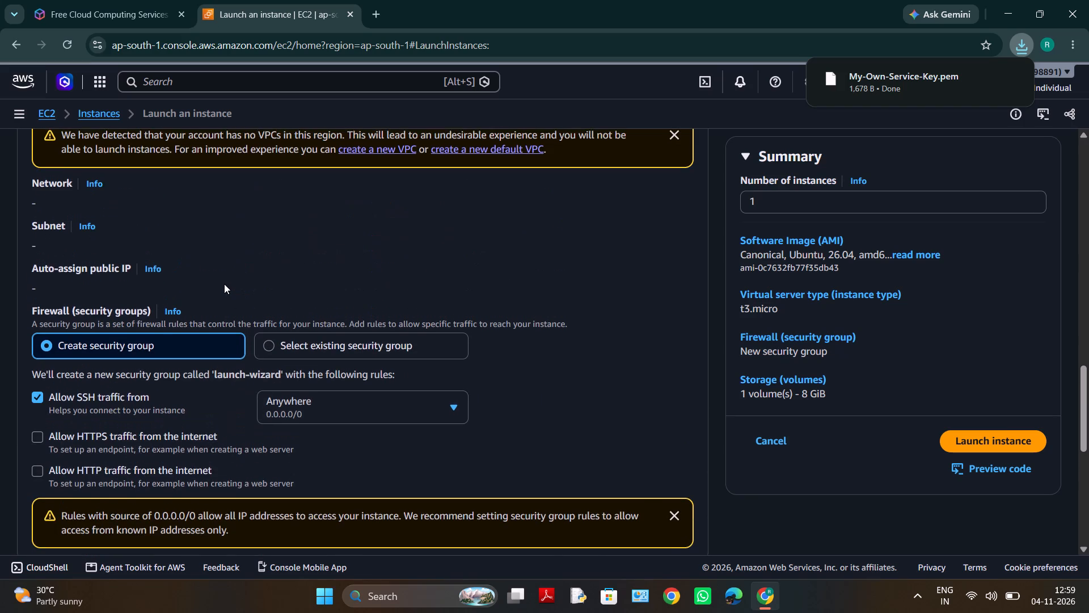
scroll(224, 284, up, 1)
scroll(224, 284, down, 1)
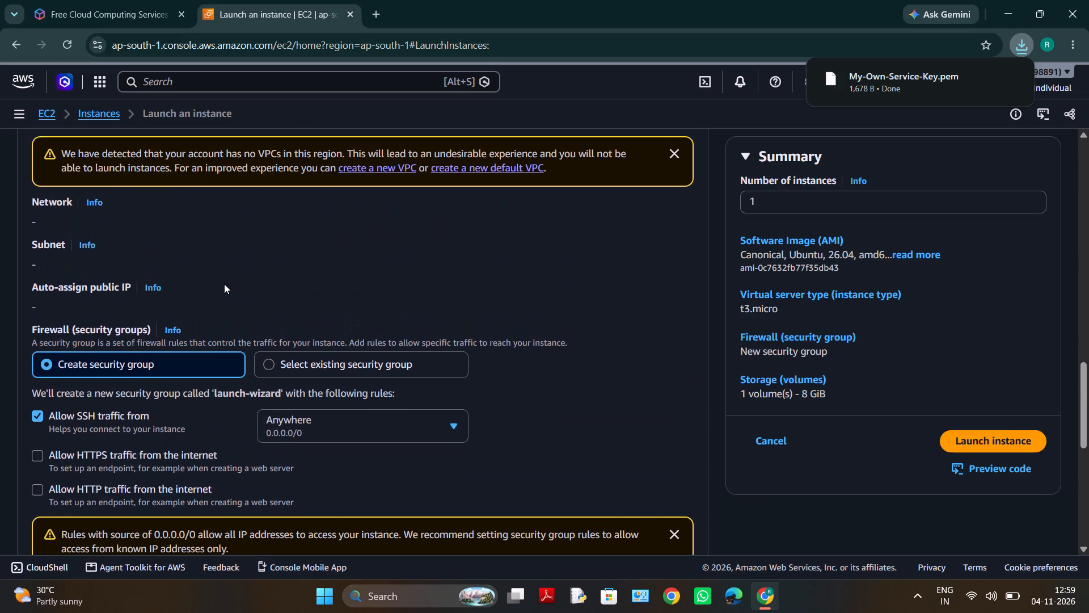
scroll(224, 284, down, 1)
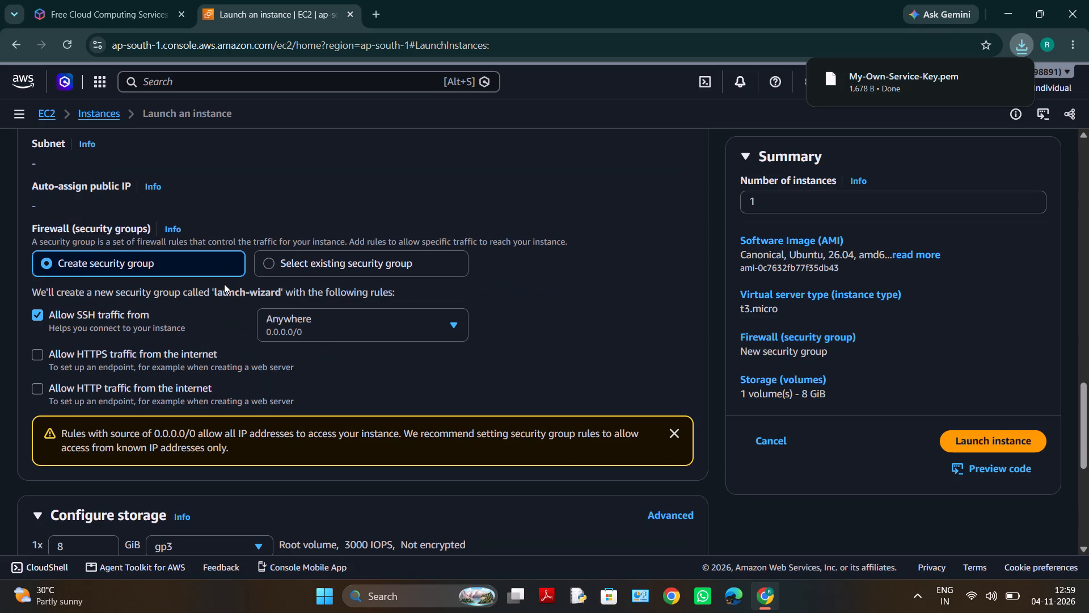
scroll(224, 284, down, 4)
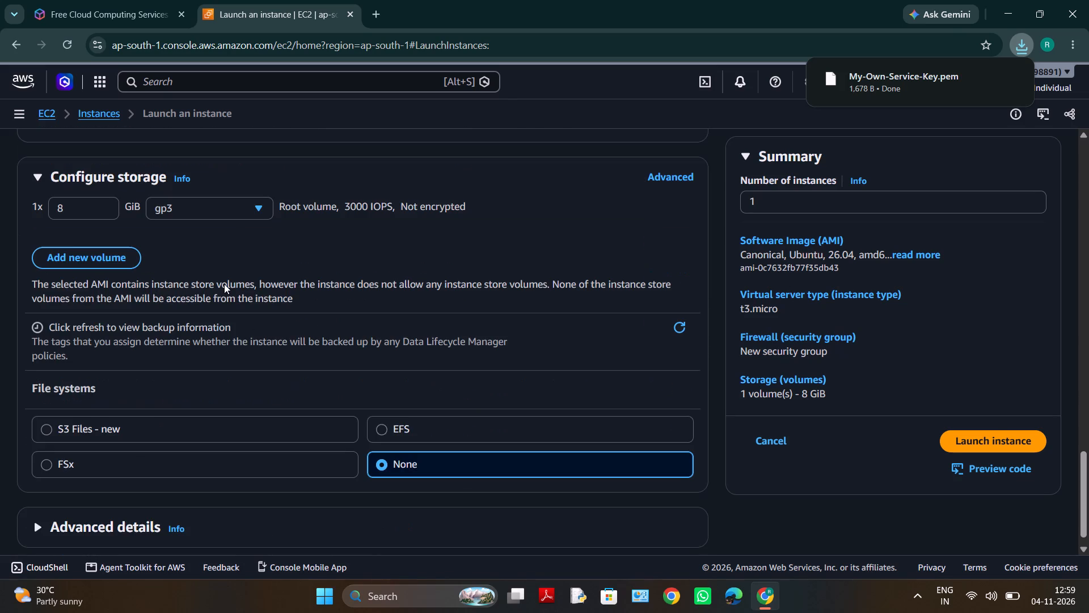
scroll(224, 284, down, 2)
scroll(224, 284, up, 7)
scroll(224, 284, down, 1)
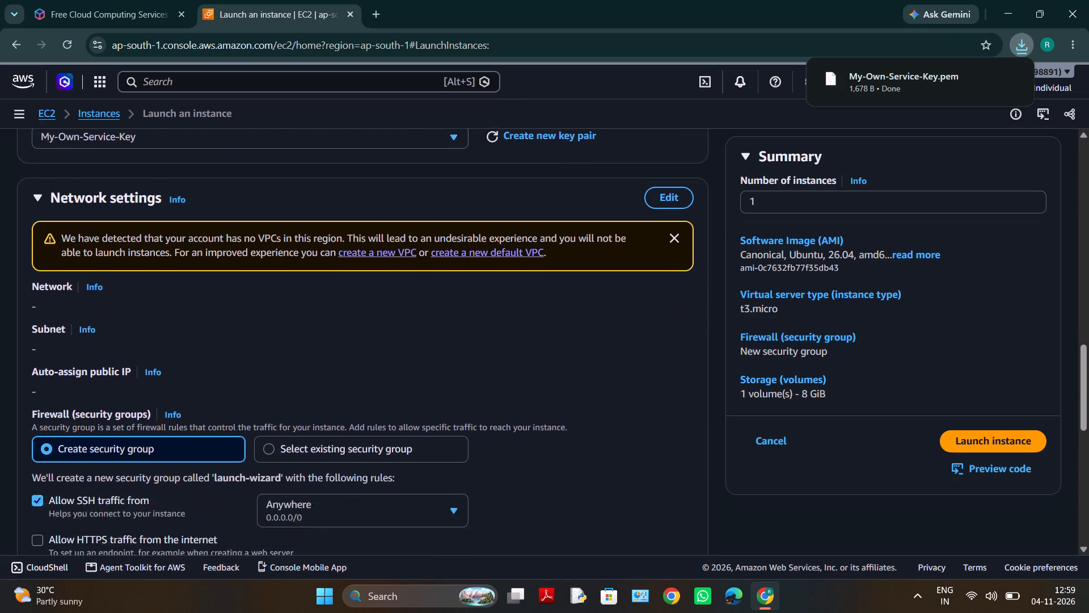
scroll(224, 284, down, 1)
scroll(224, 284, up, 5)
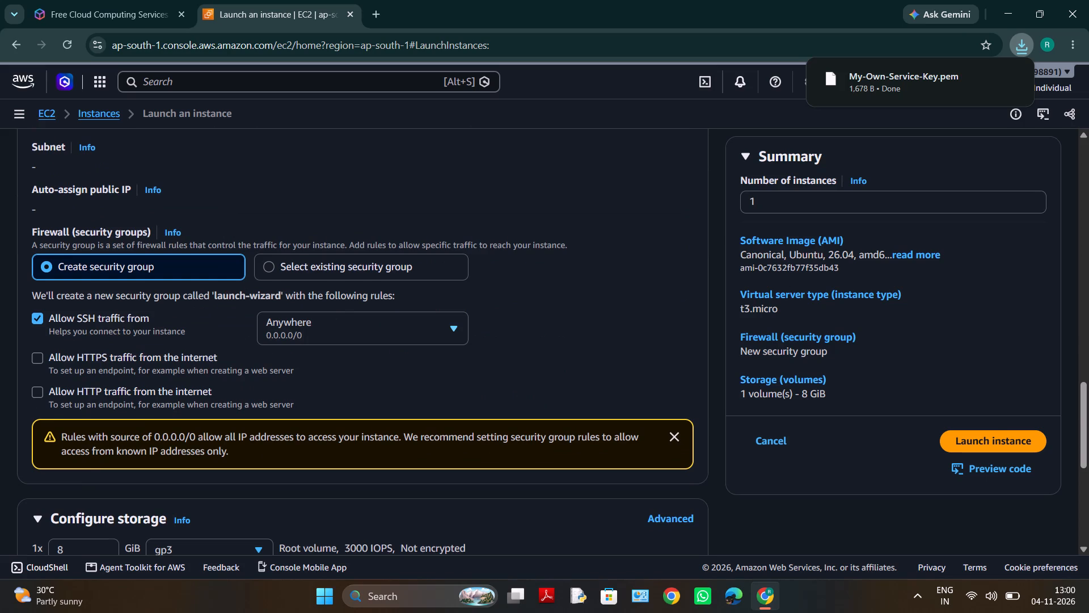
click(448, 328)
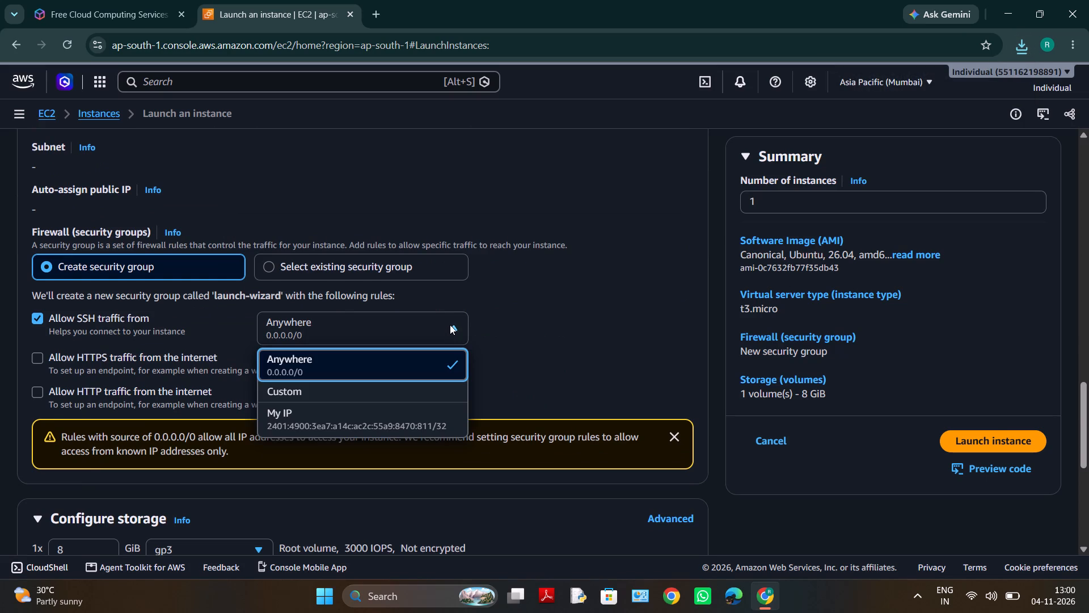
click(535, 348)
scroll(271, 399, down, 8)
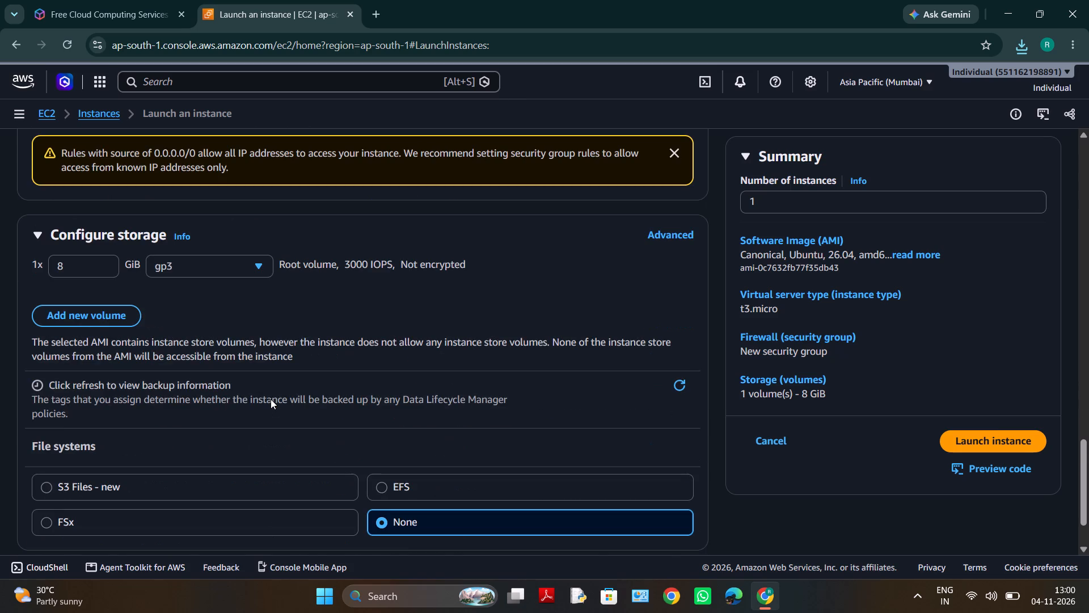
scroll(271, 399, right, 3)
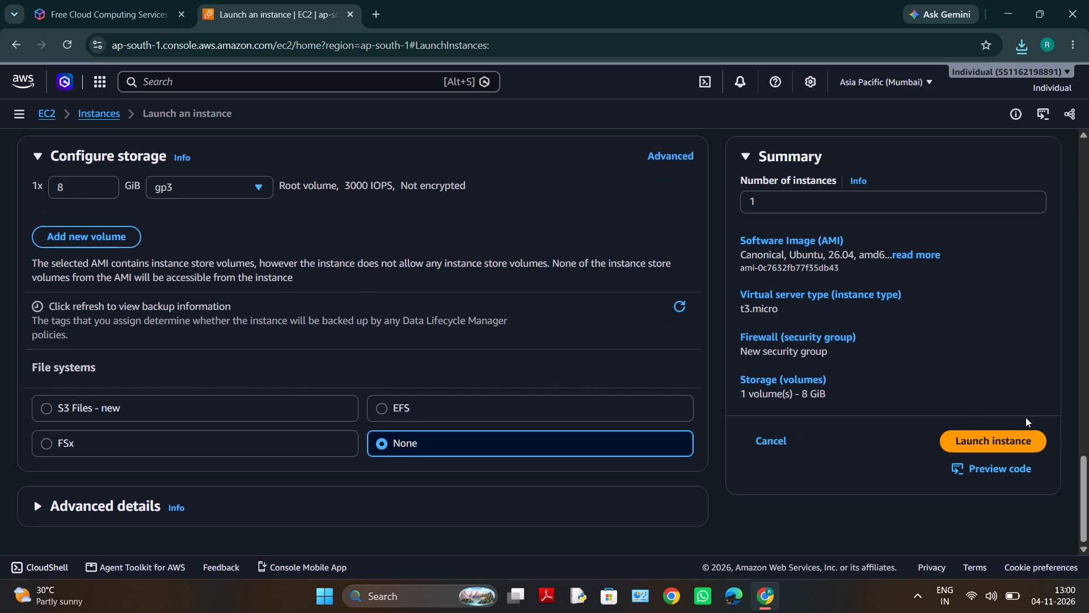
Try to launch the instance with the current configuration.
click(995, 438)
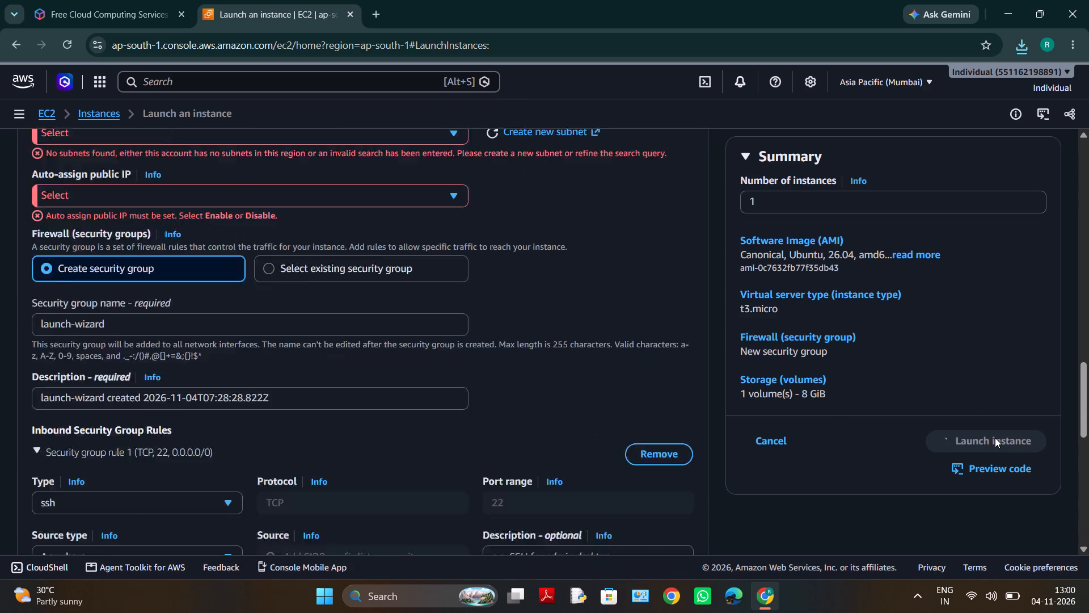
Check which VPCs can be chosen in the instance's network settings.
scroll(657, 356, up, 1)
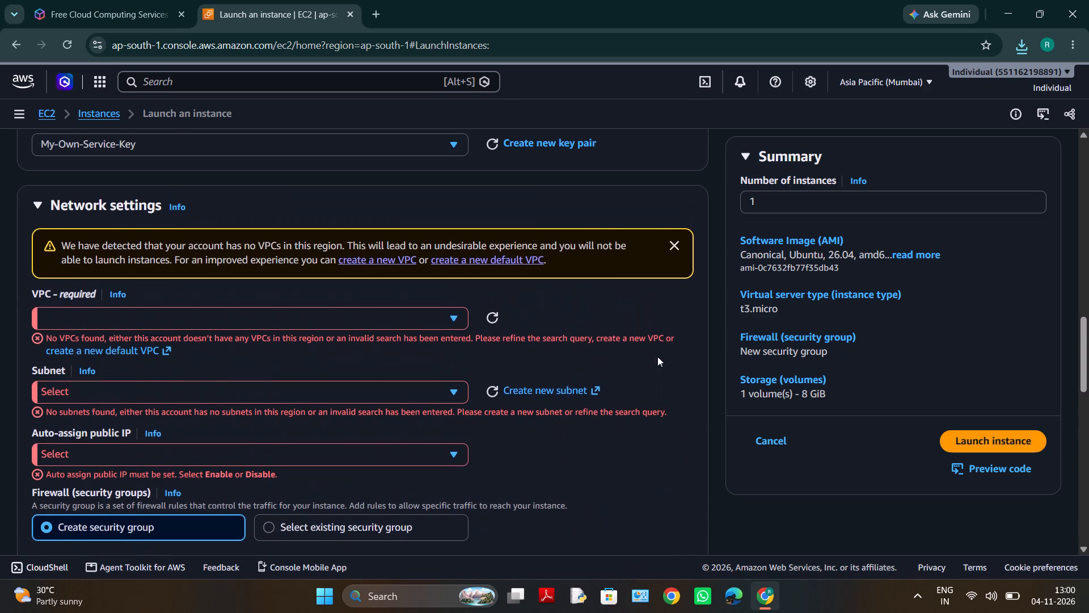
scroll(657, 356, up, 1)
click(321, 312)
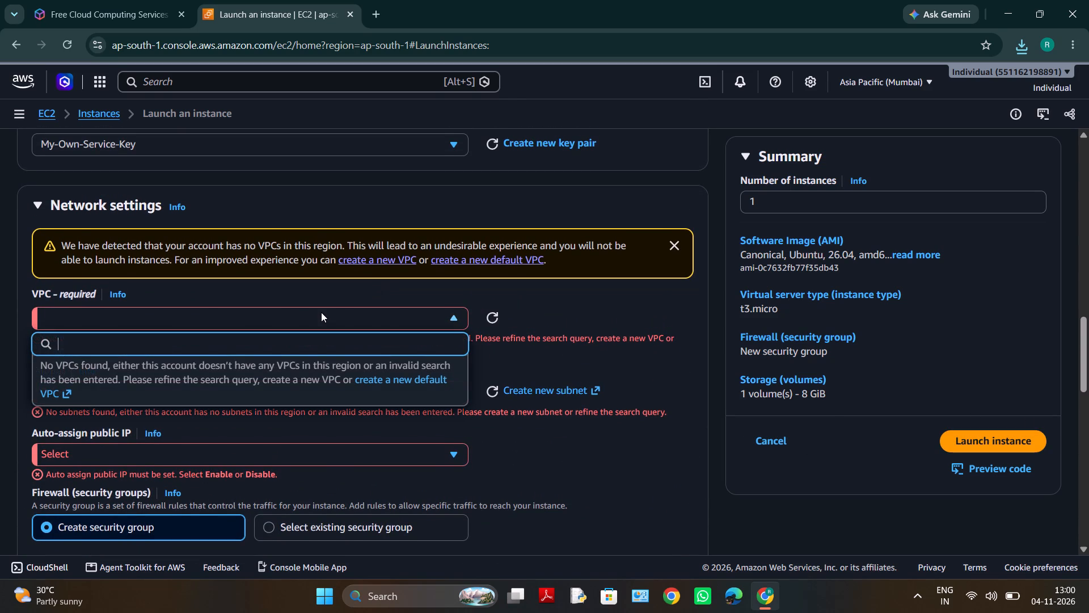
click(602, 493)
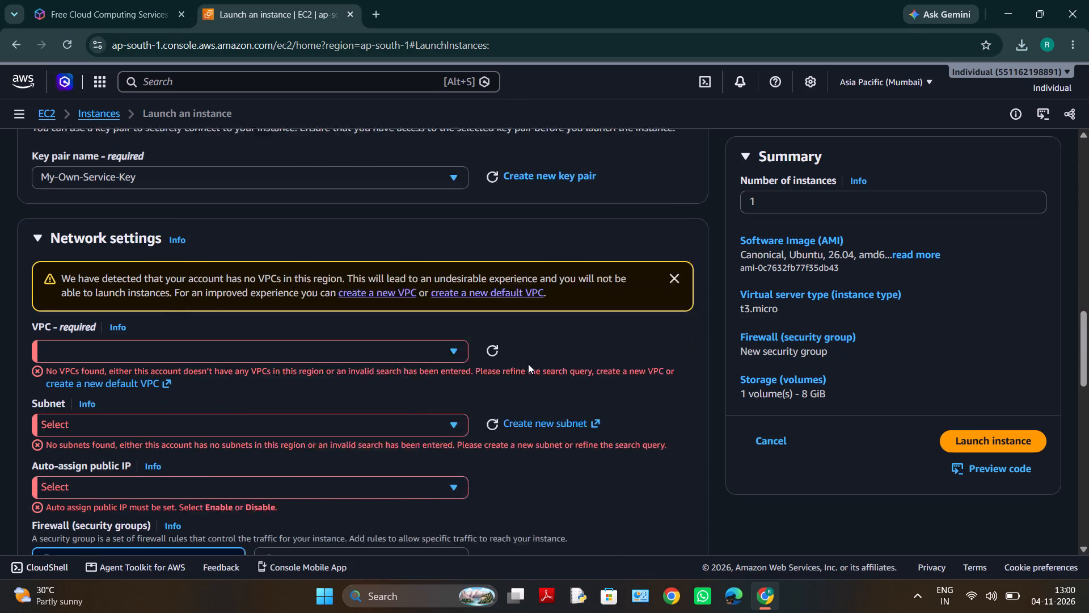
Check the VPC and subnet choices available in the instance's network settings.
click(454, 329)
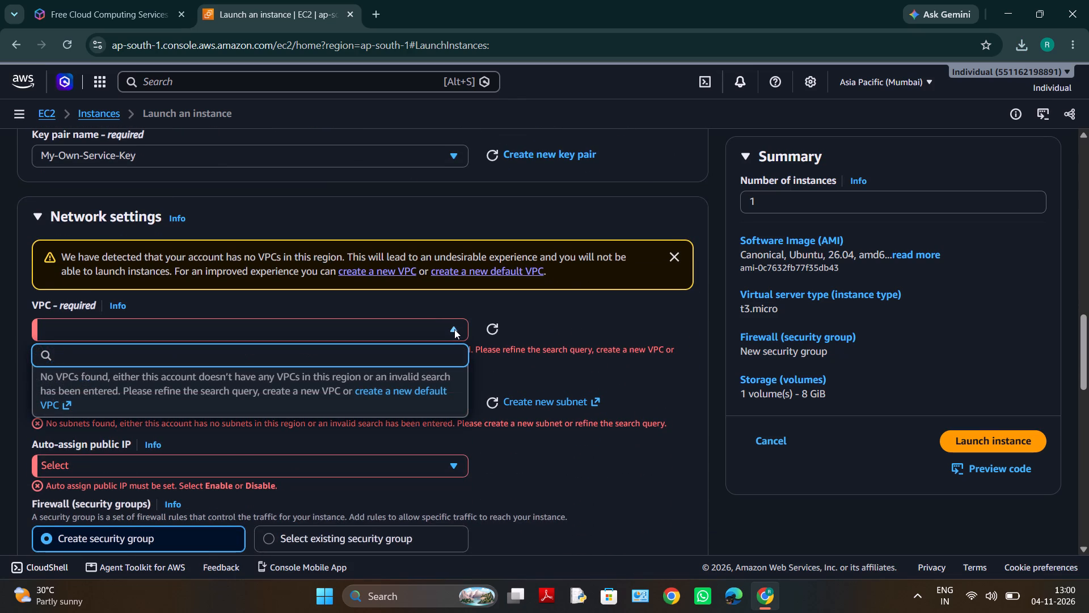
click(361, 331)
click(450, 400)
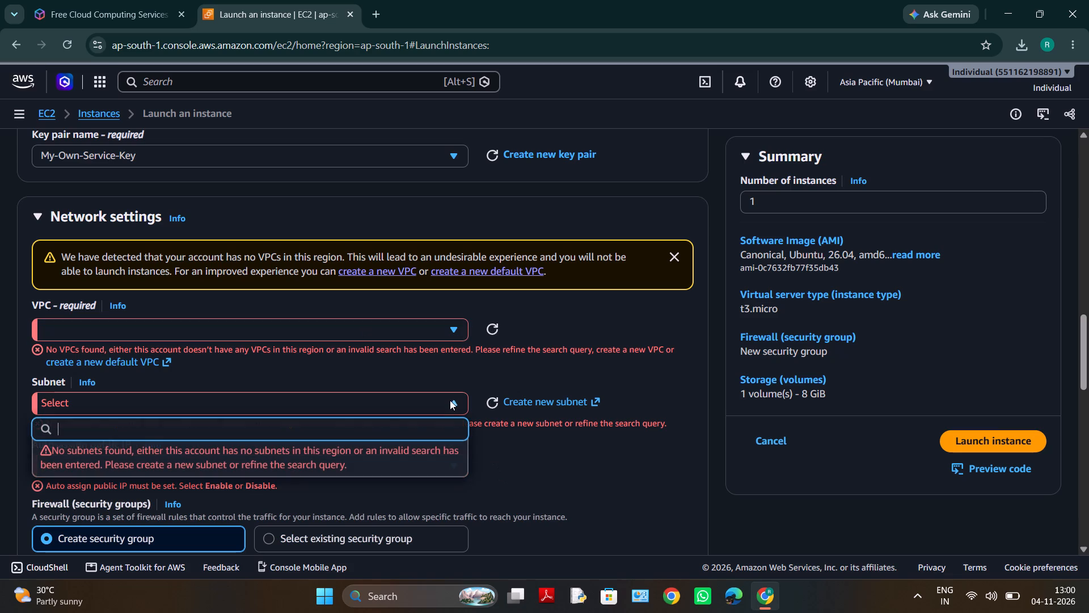
click(537, 485)
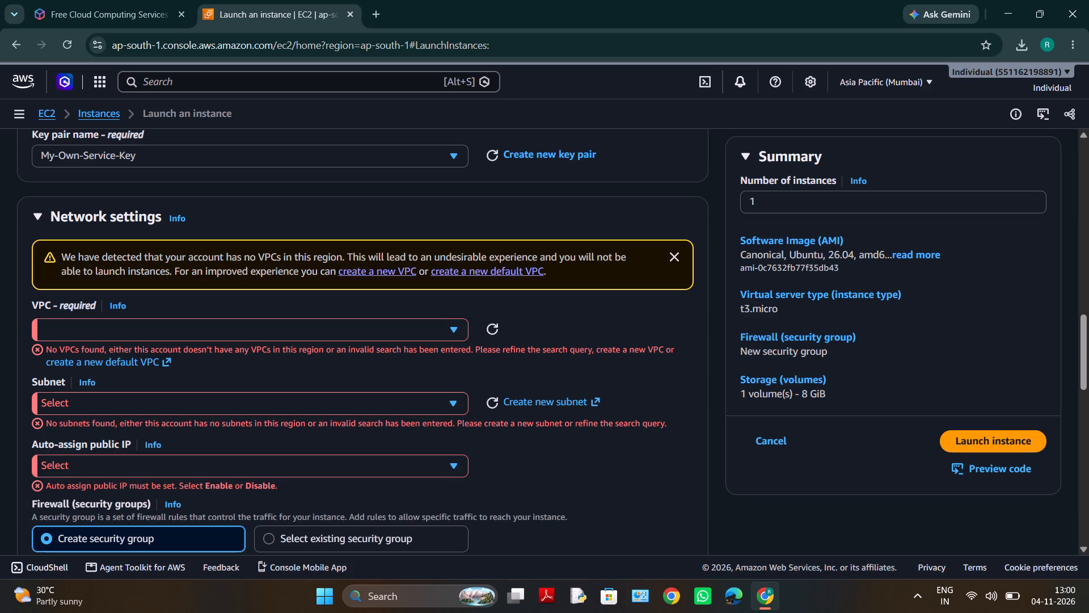
scroll(493, 427, up, 3)
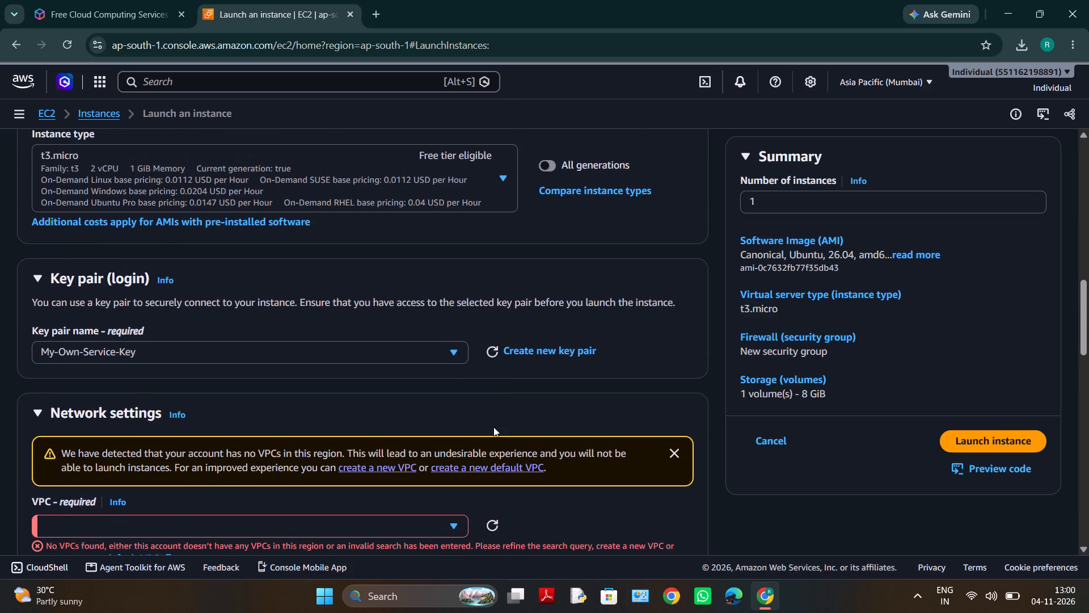
scroll(493, 427, down, 3)
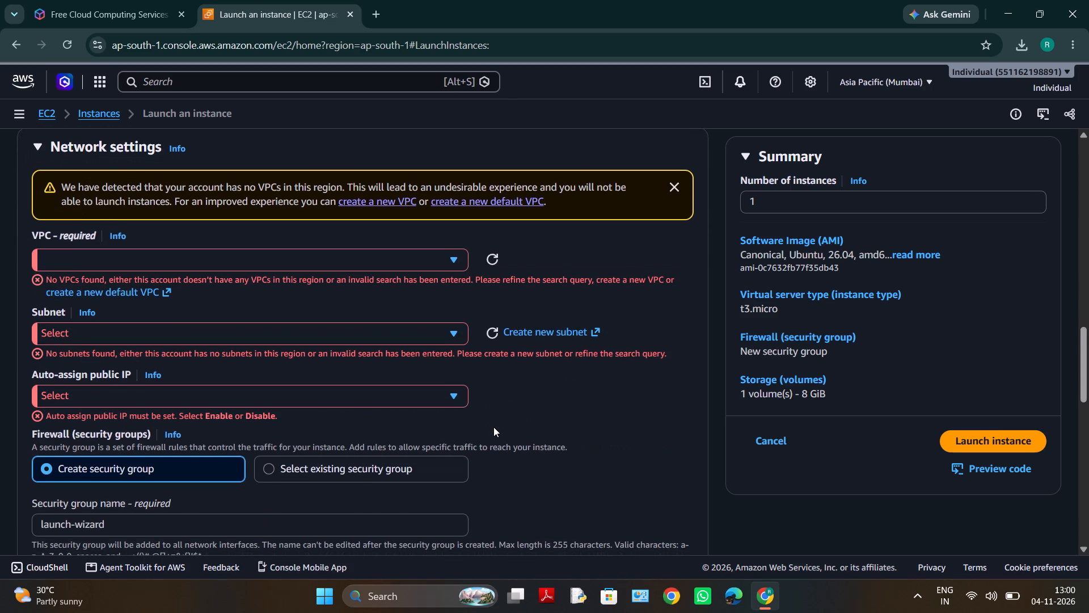
scroll(493, 427, down, 1)
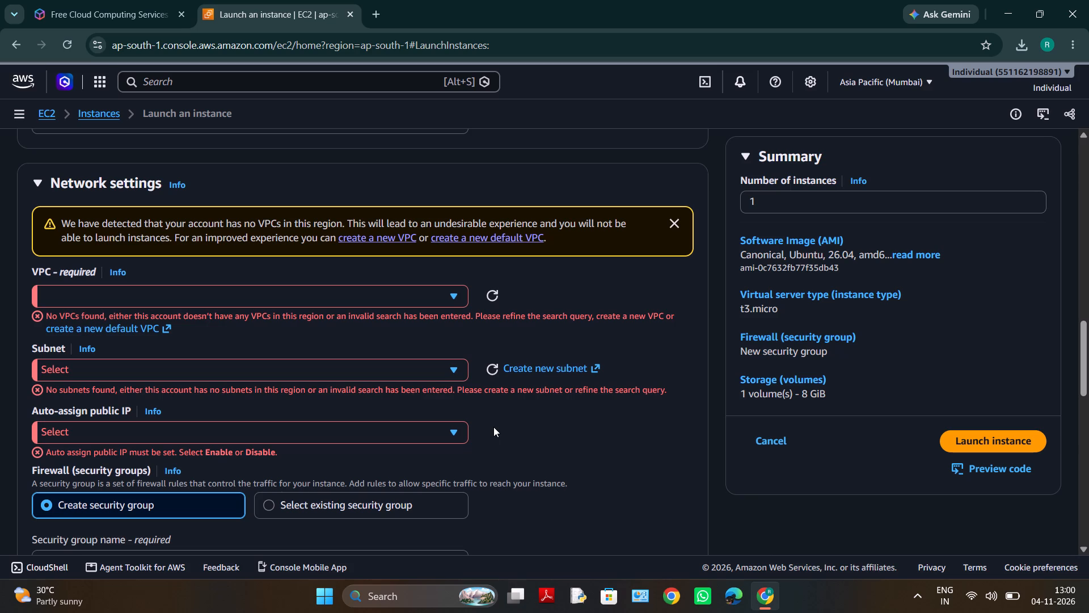
click(457, 293)
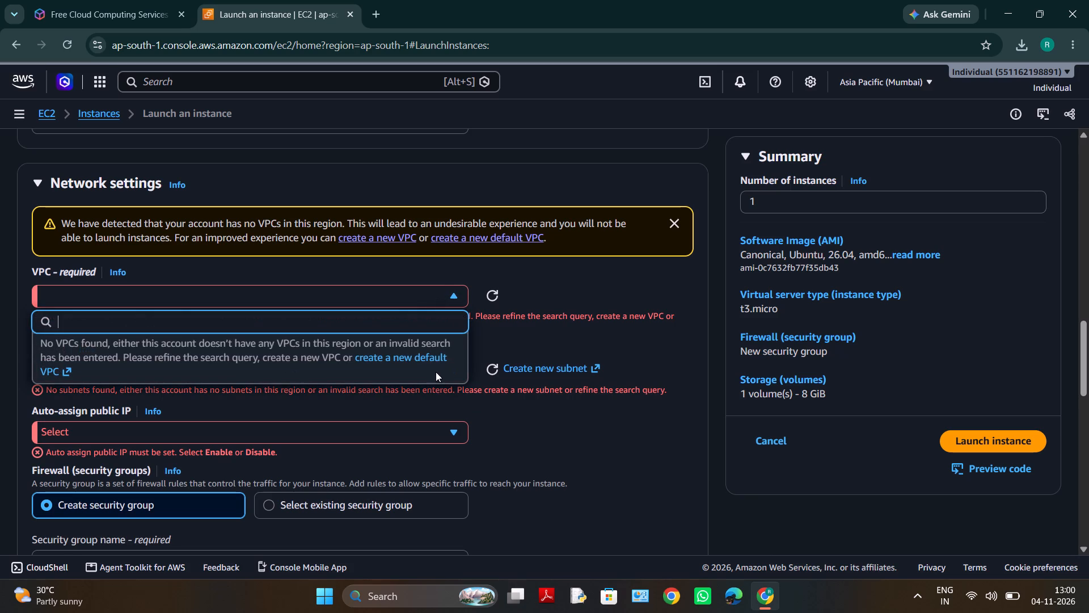
click(618, 477)
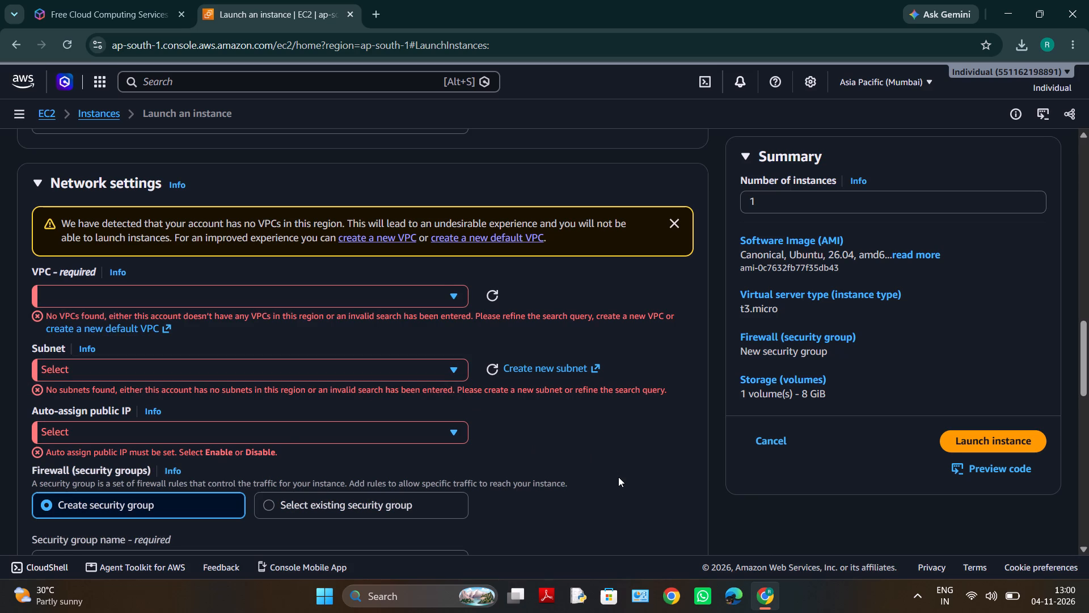
Create a new default VPC in the region, starting from the instance's VPC setting.
click(453, 295)
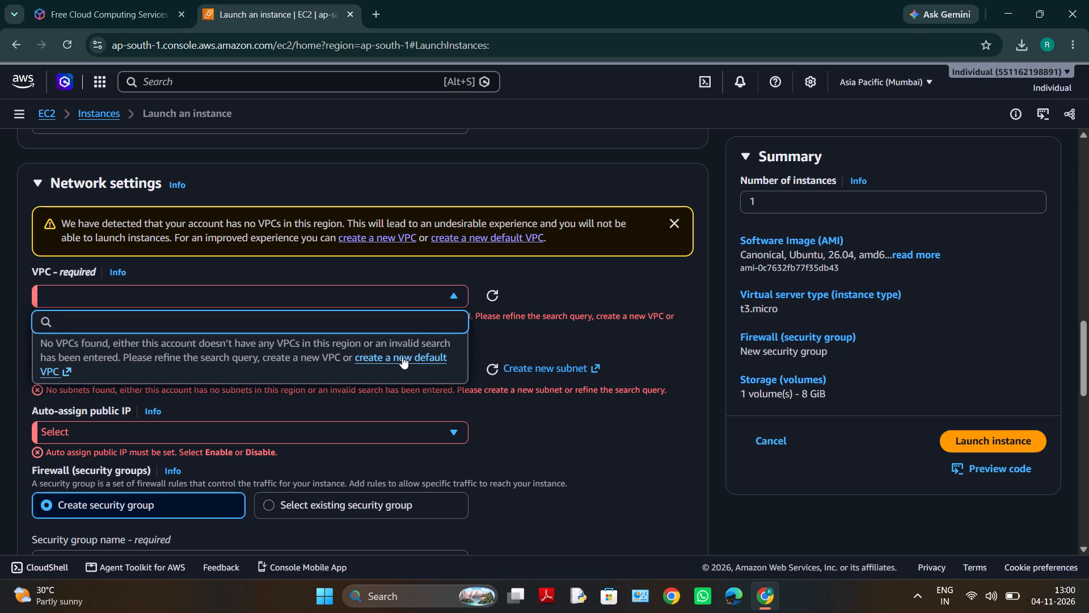
click(402, 356)
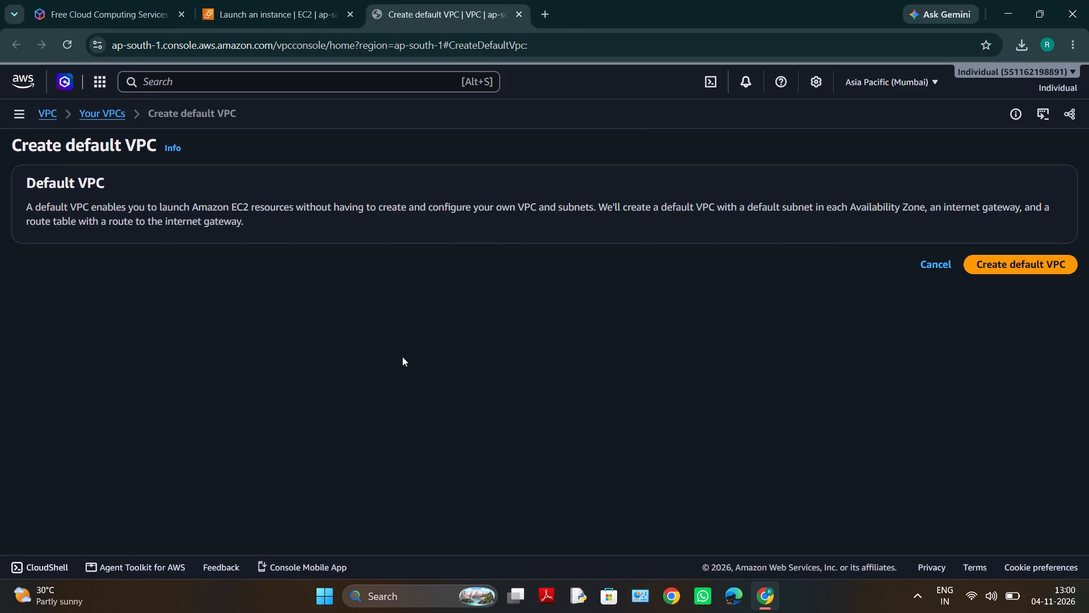
click(1014, 268)
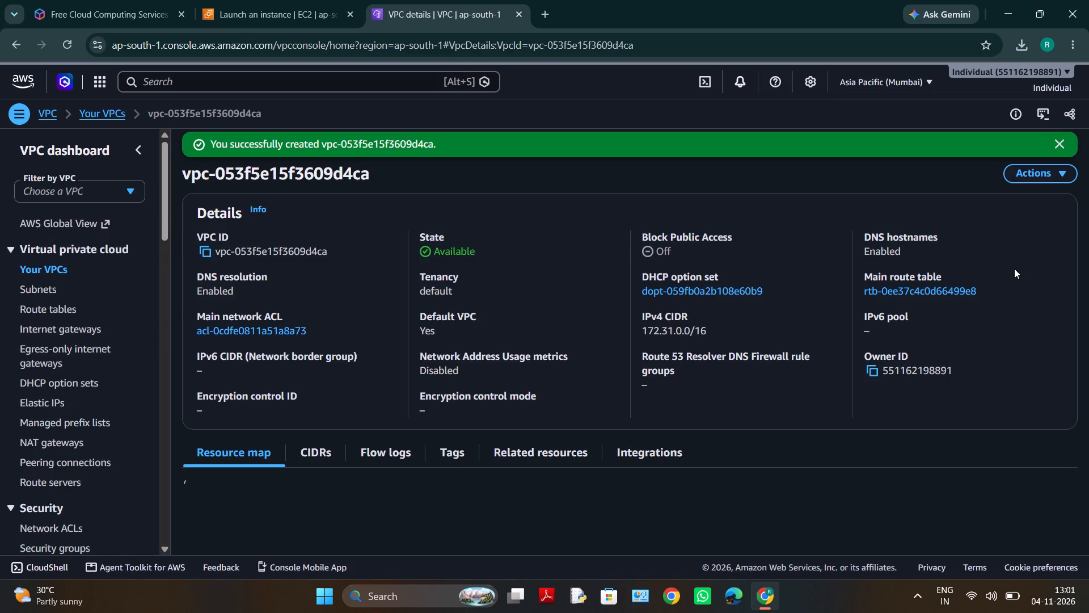
Review the new VPC's details and resource map, and recheck the VPC choices in the instance launch form.
scroll(784, 229, down, 5)
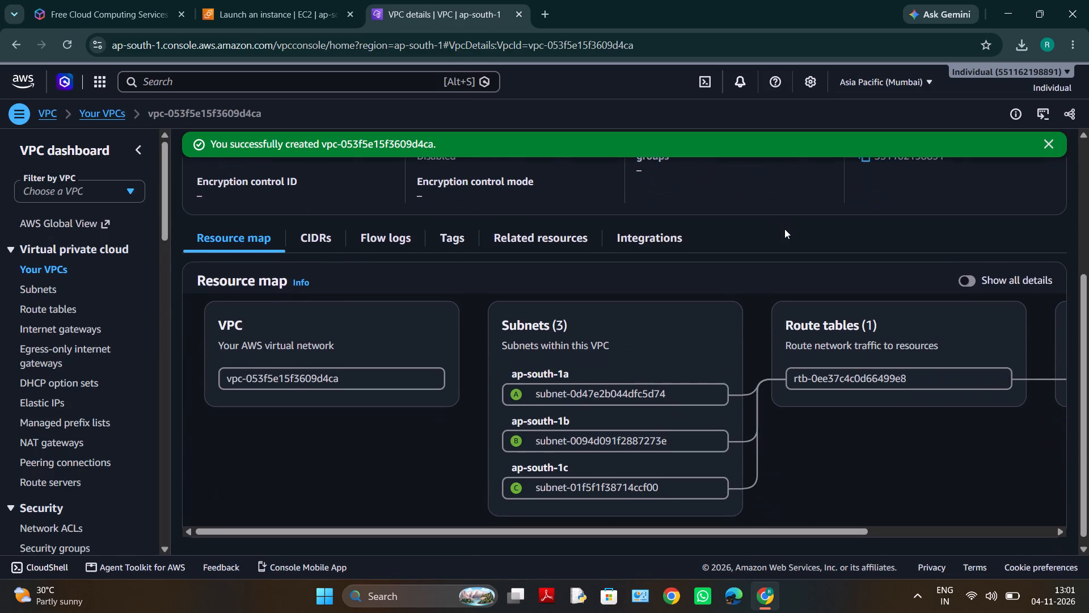
scroll(784, 229, down, 1)
scroll(830, 362, left, 6)
scroll(830, 362, down, 1)
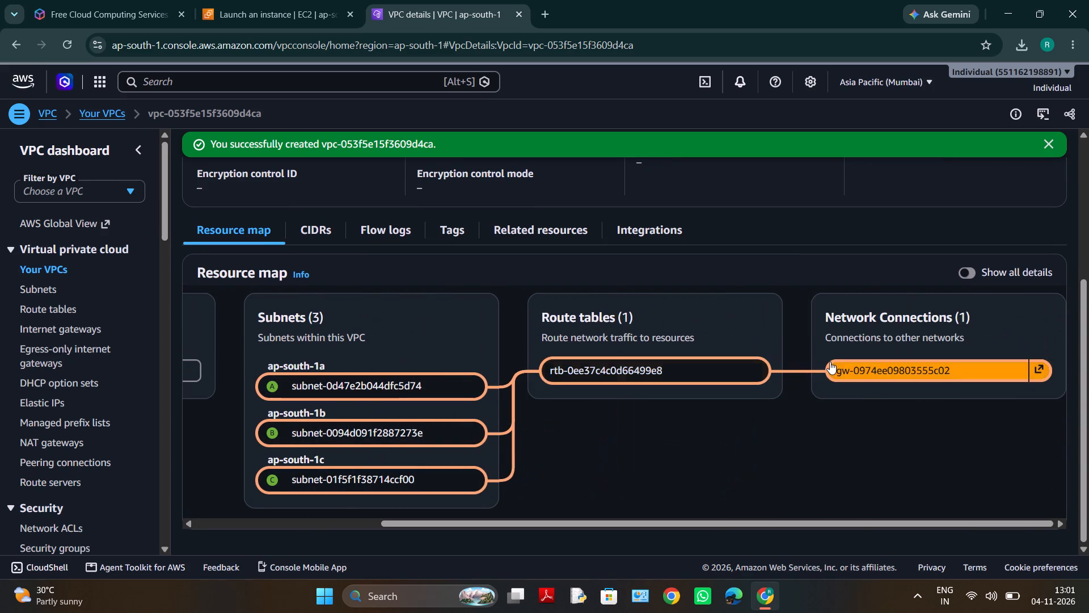
scroll(604, 273, up, 7)
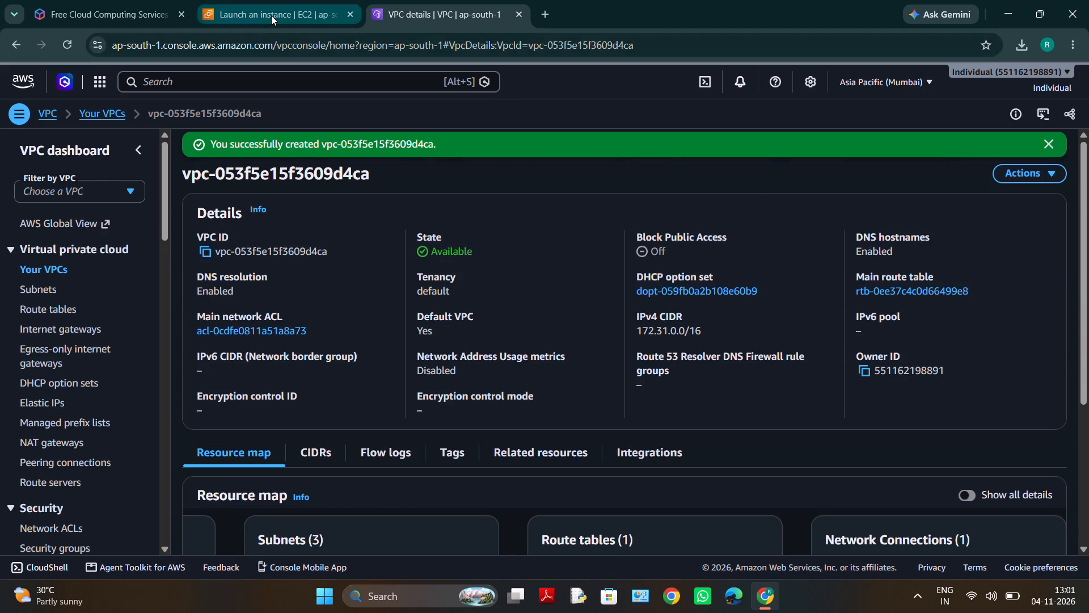
click(271, 15)
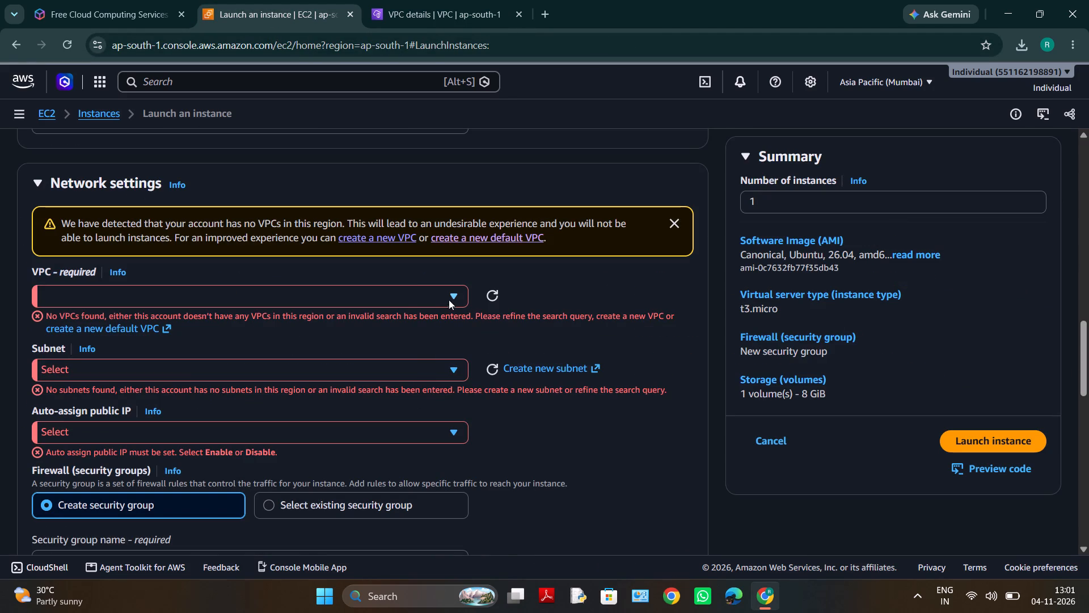
click(451, 292)
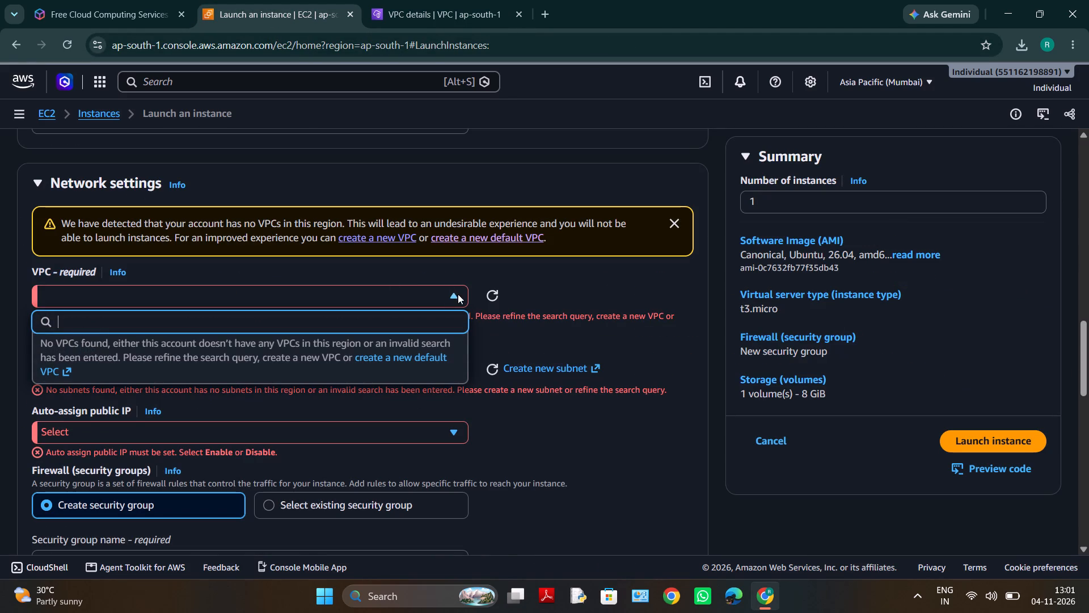
click(400, 11)
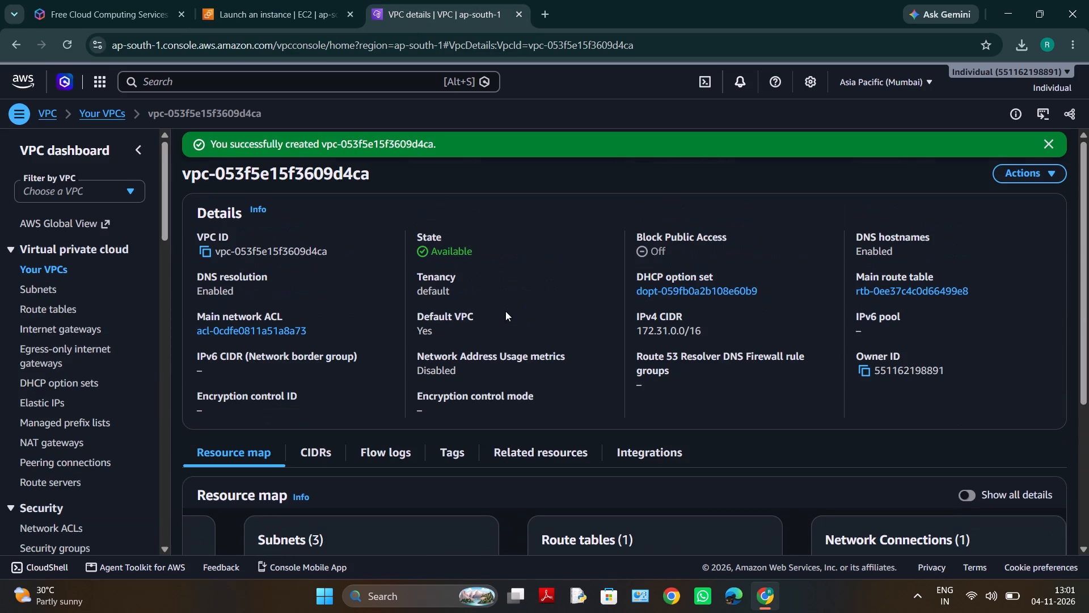
scroll(505, 311, down, 6)
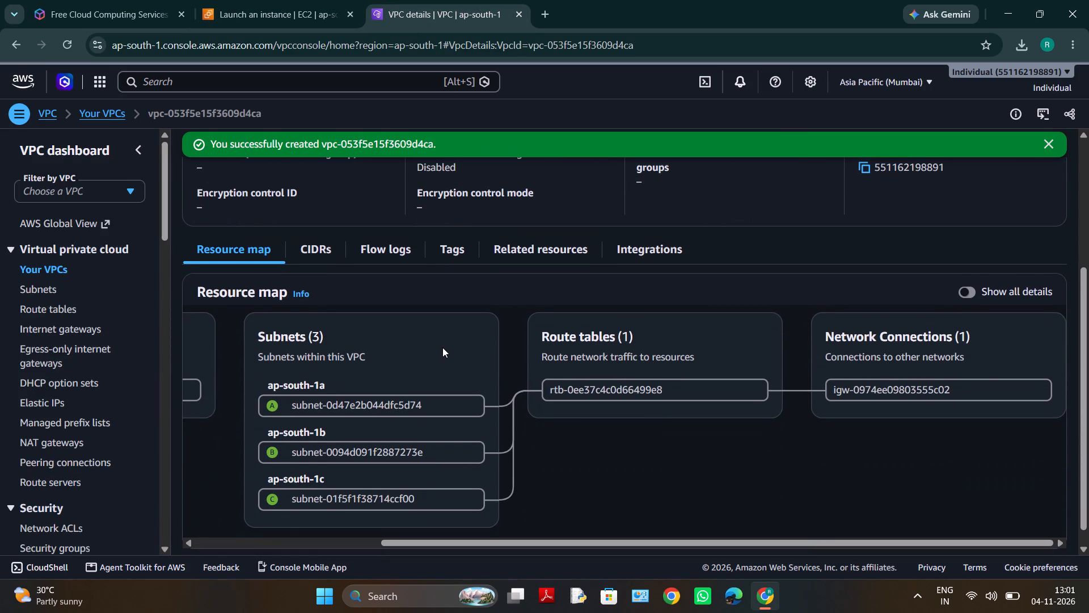
scroll(442, 347, right, 4)
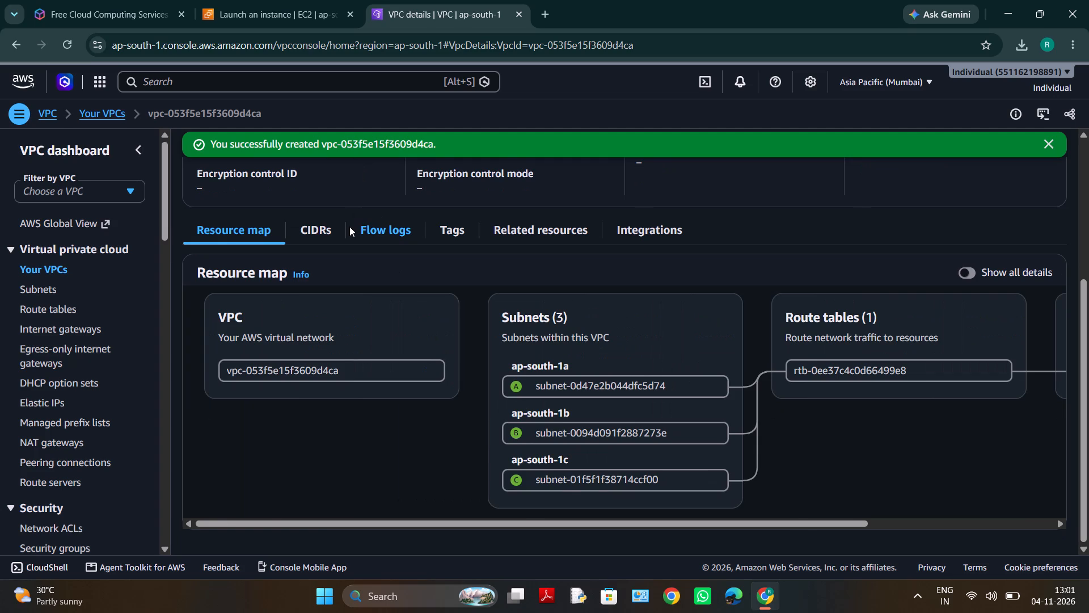
scroll(349, 226, up, 4)
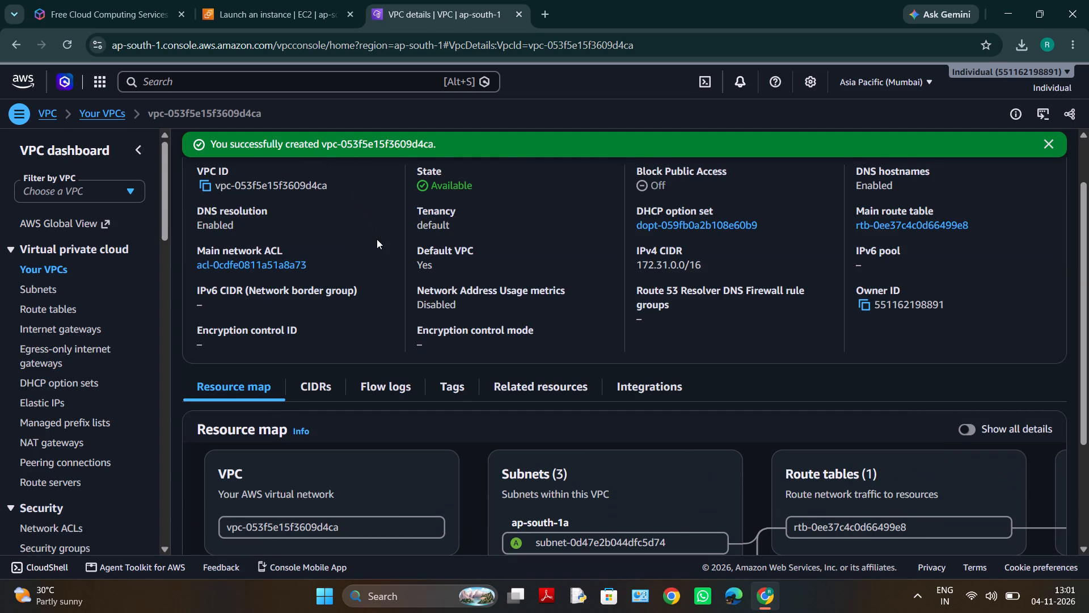
Copy the new default VPC's ID and use it to select that VPC in the instance's network settings.
click(205, 247)
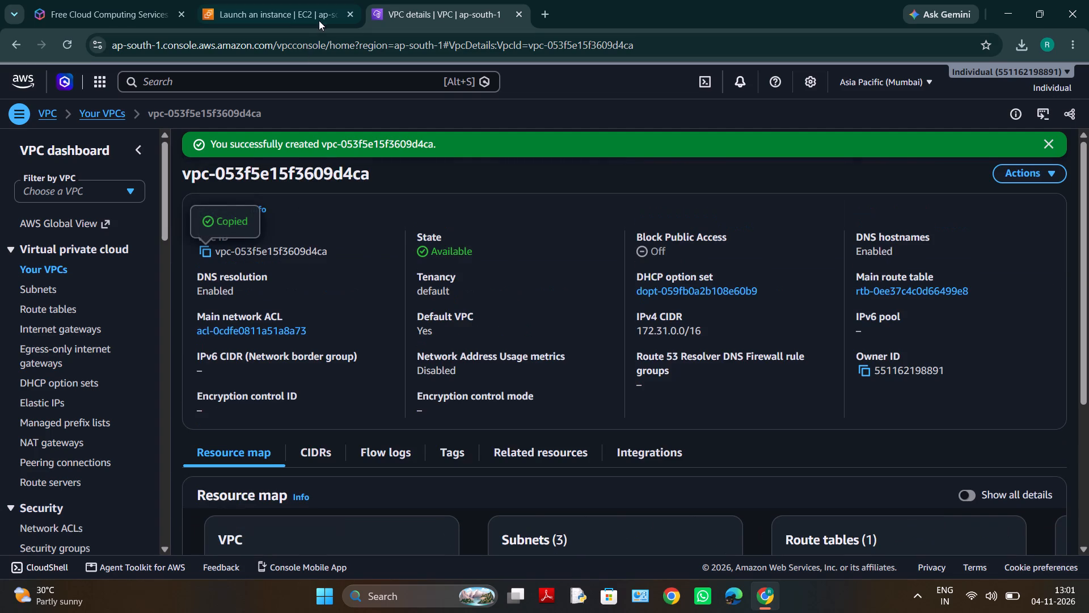
click(296, 22)
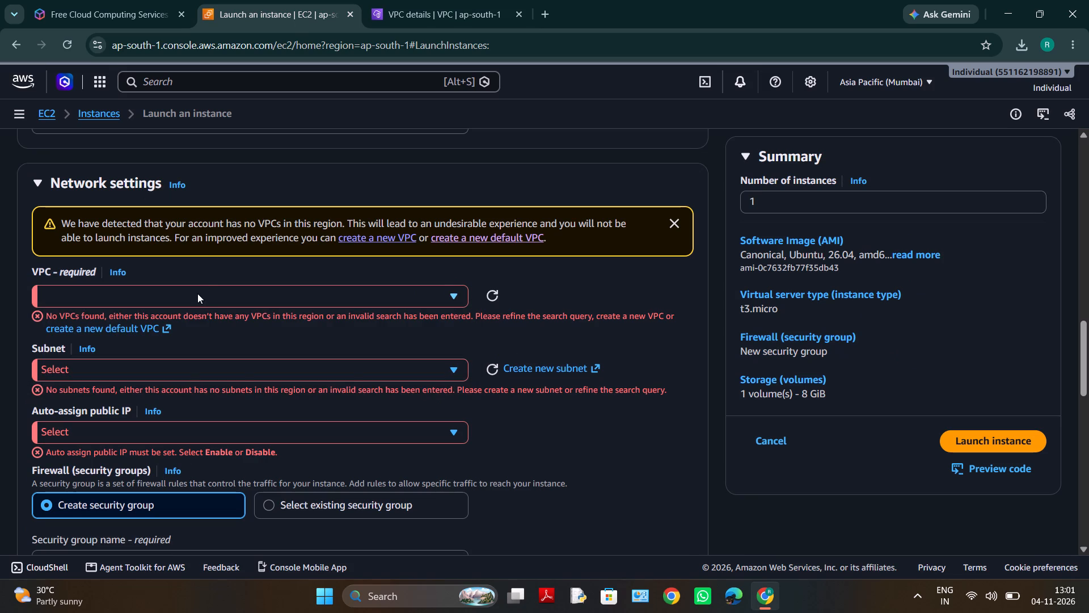
click(197, 293)
key(ctrl+v)
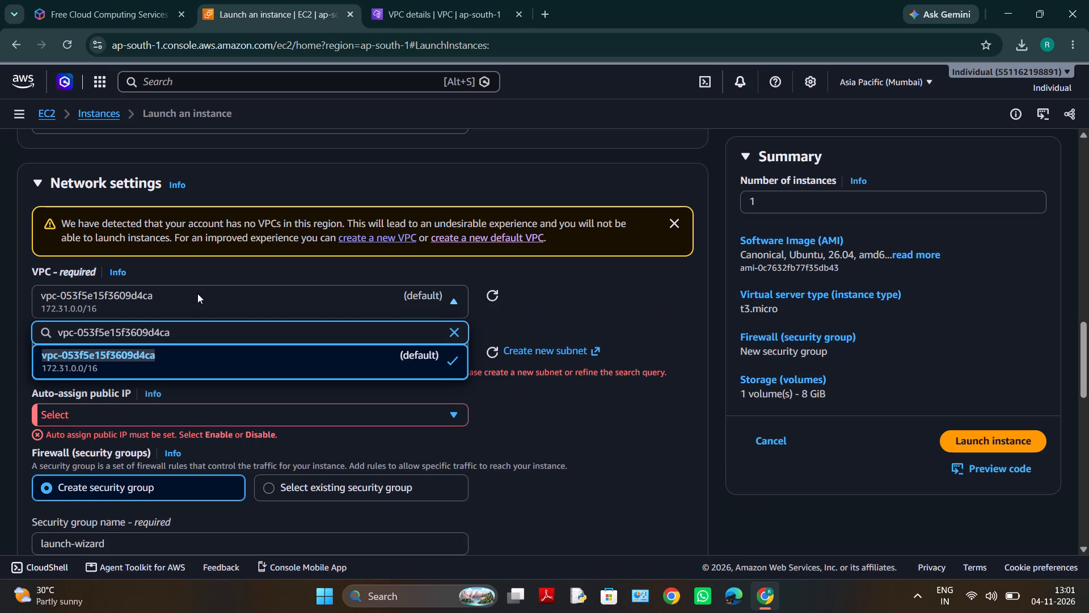
key(Return)
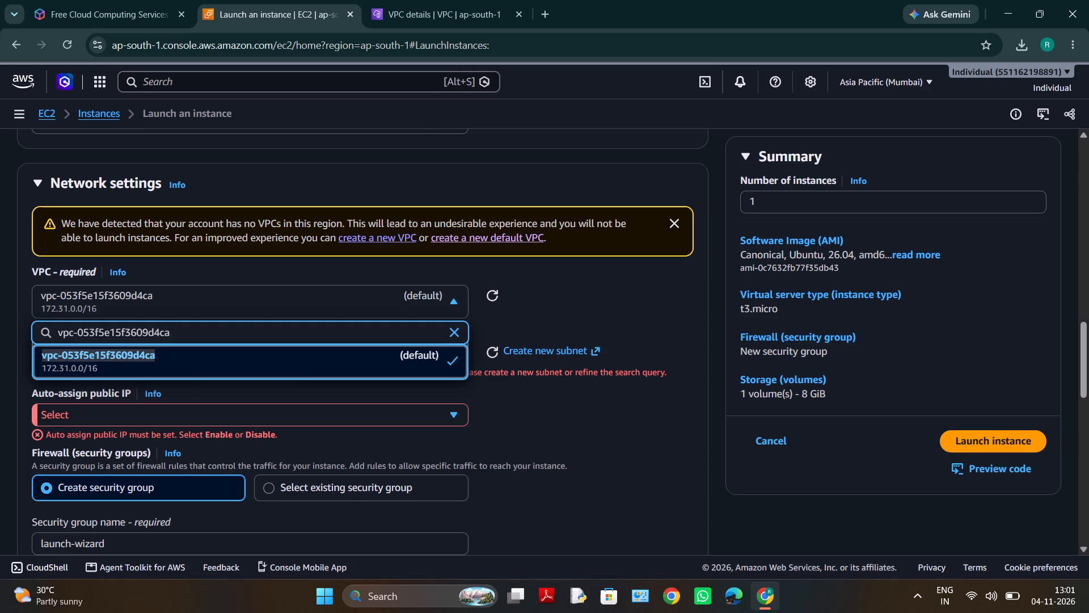
click(440, 0)
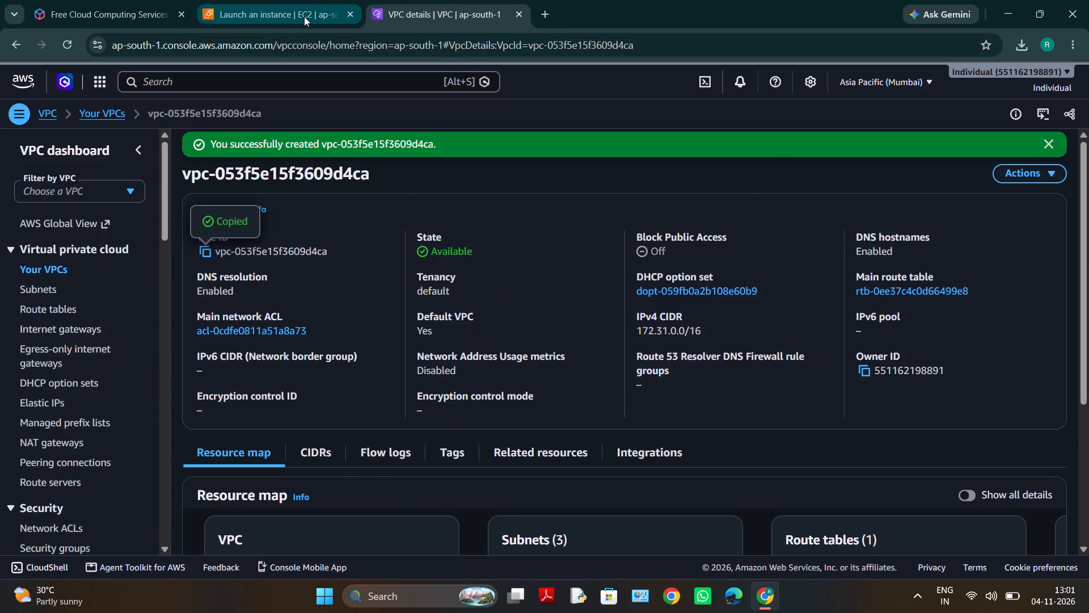
click(303, 16)
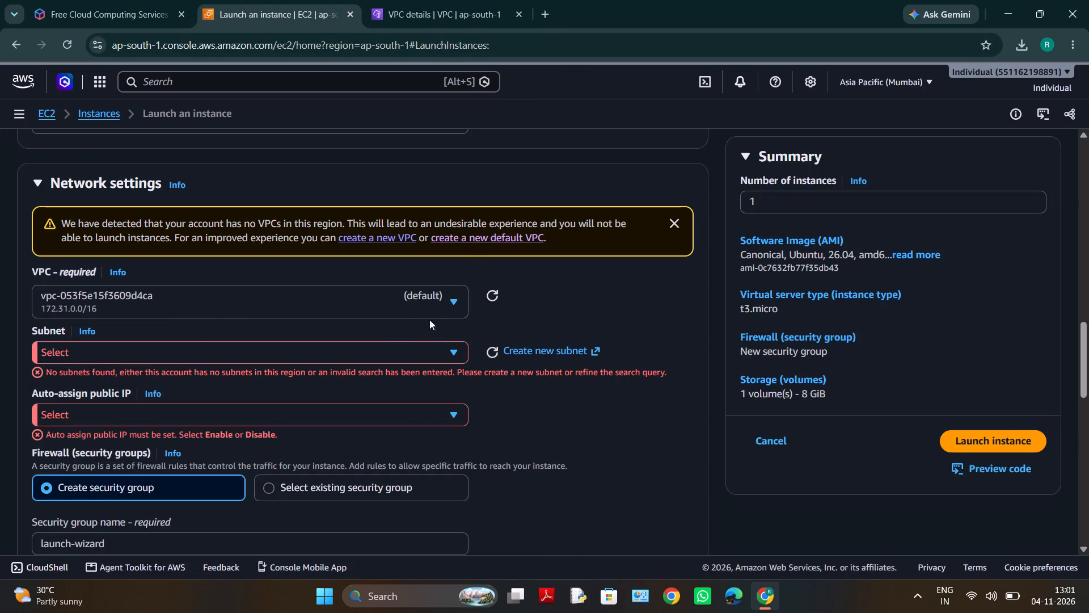
Check the instance's subnet choices, and start a new subnet in the default VPC from the VPC subnets list.
click(455, 352)
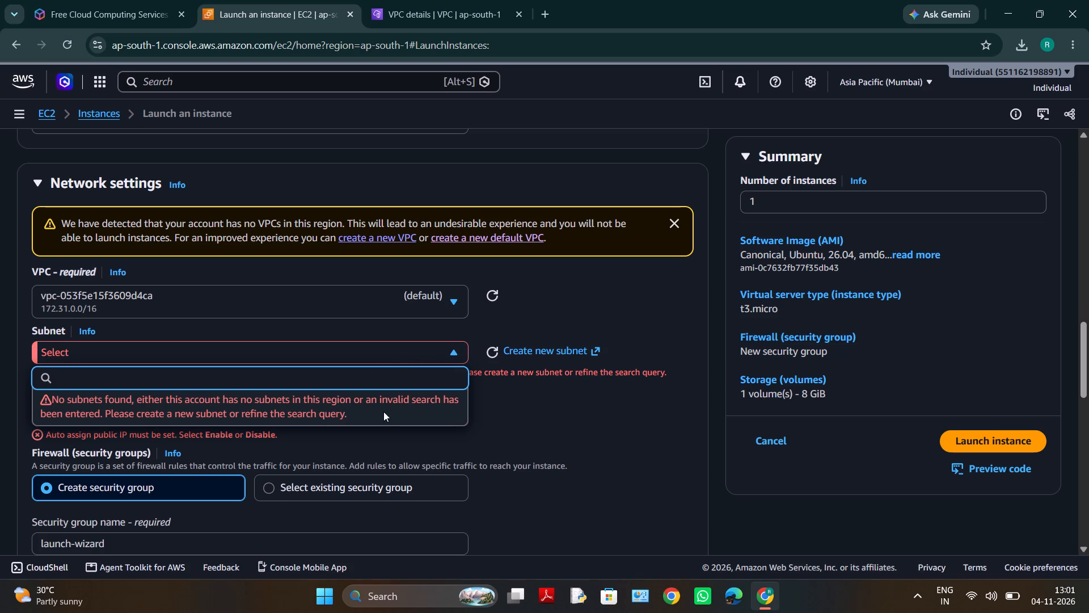
click(451, 12)
scroll(495, 322, down, 4)
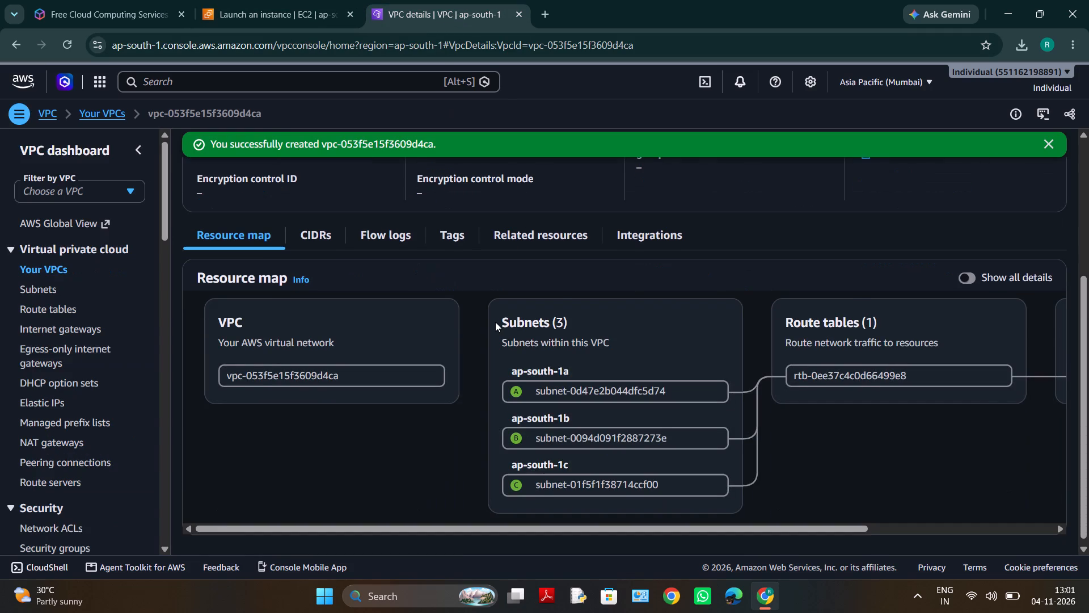
scroll(495, 322, up, 6)
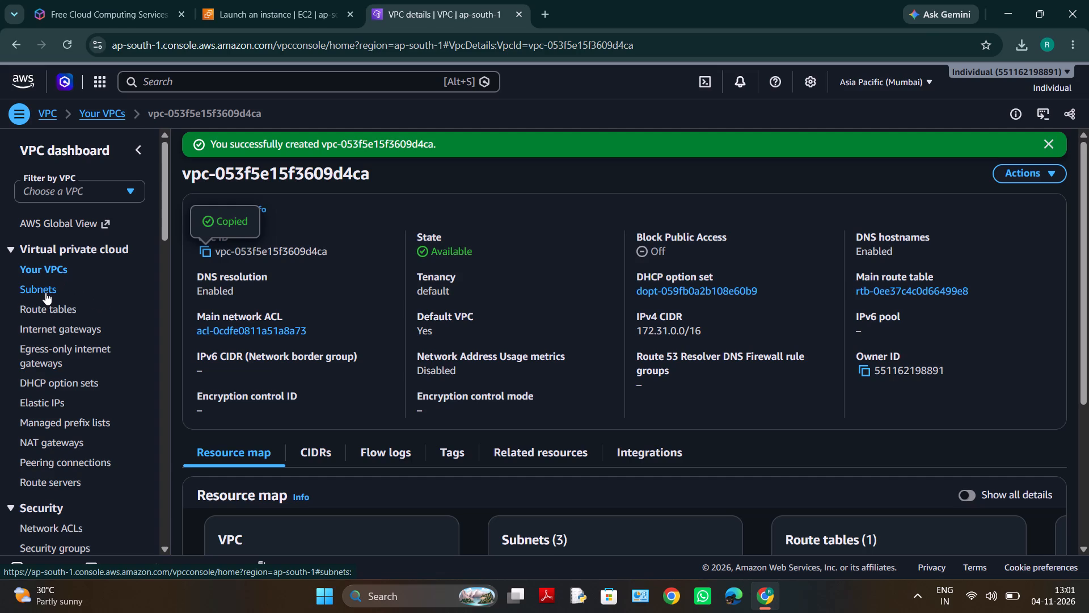
click(45, 292)
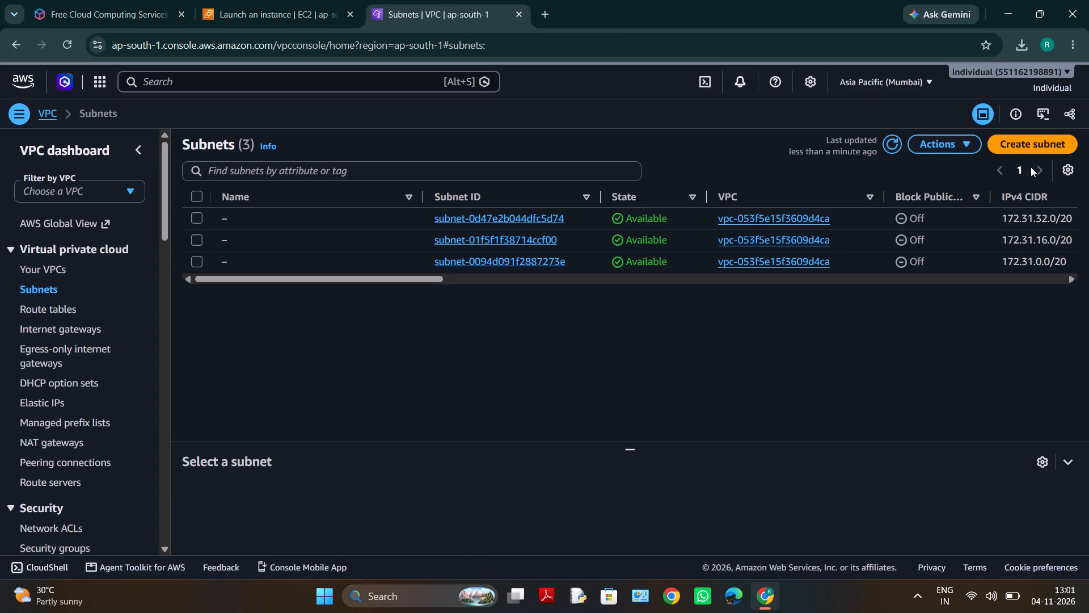
click(1027, 140)
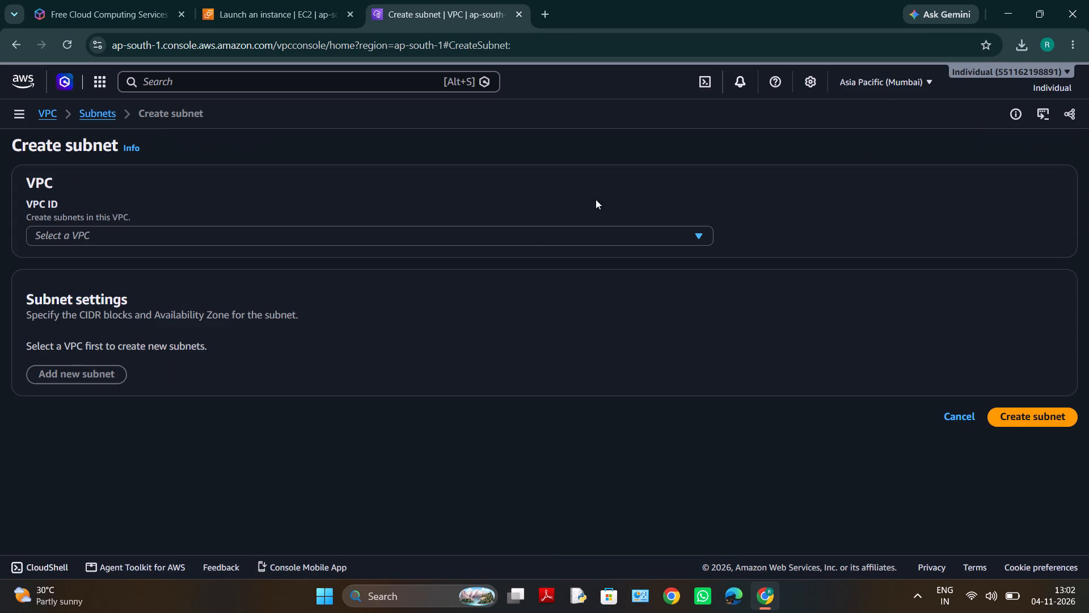
click(663, 232)
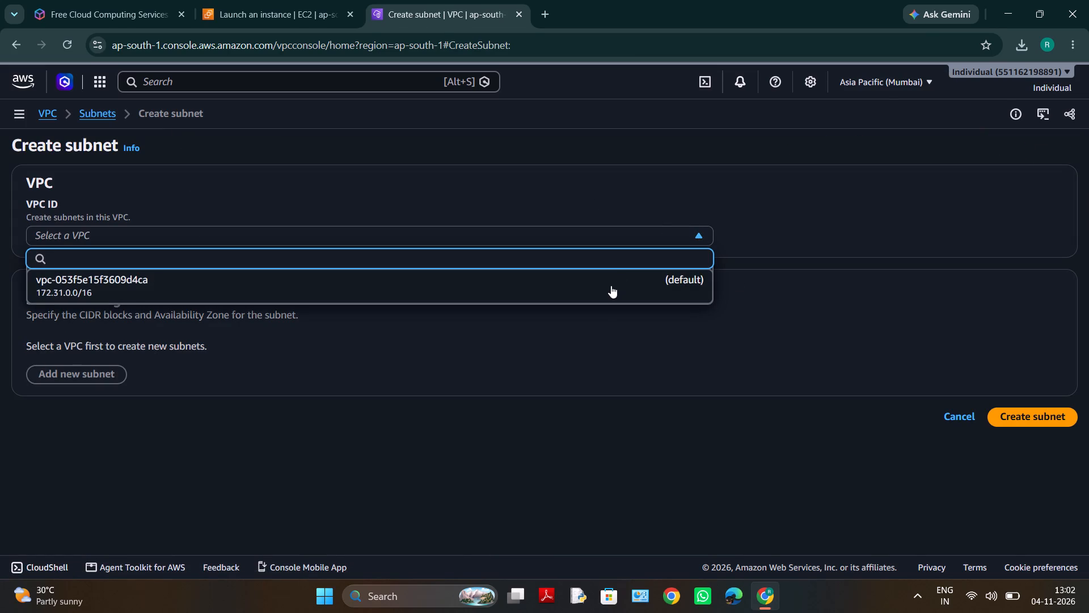
click(611, 285)
scroll(468, 341, down, 2)
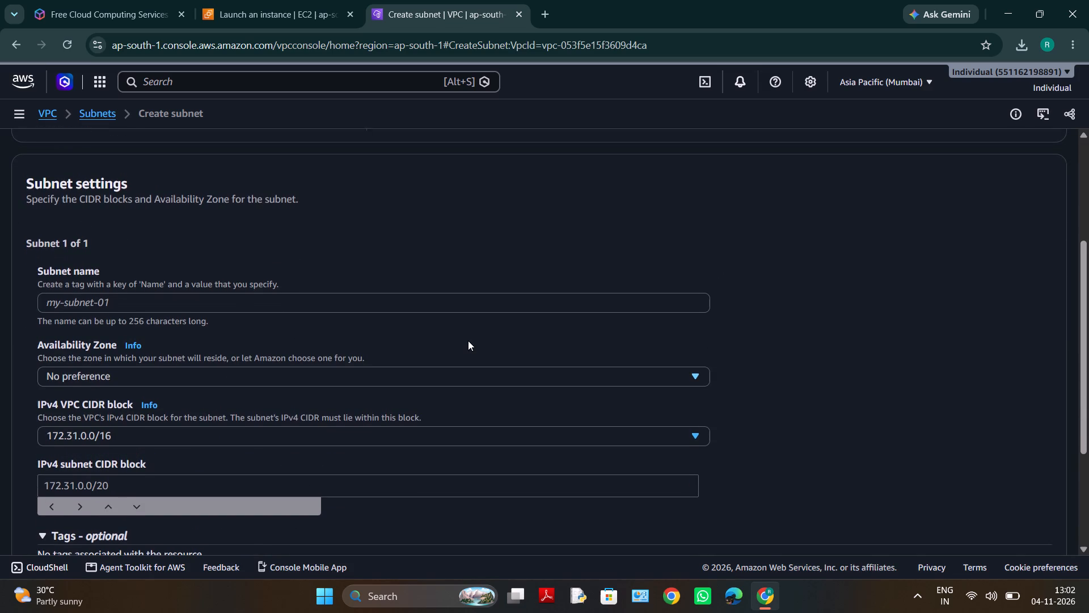
Name the new subnet my-own-service-subnet.
click(468, 300)
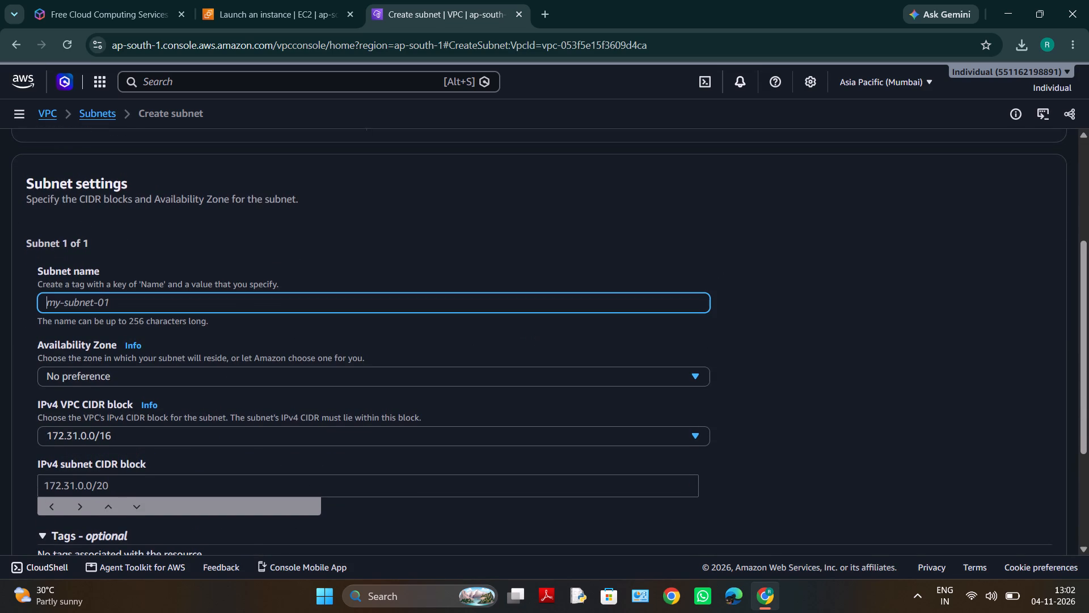
text(my)
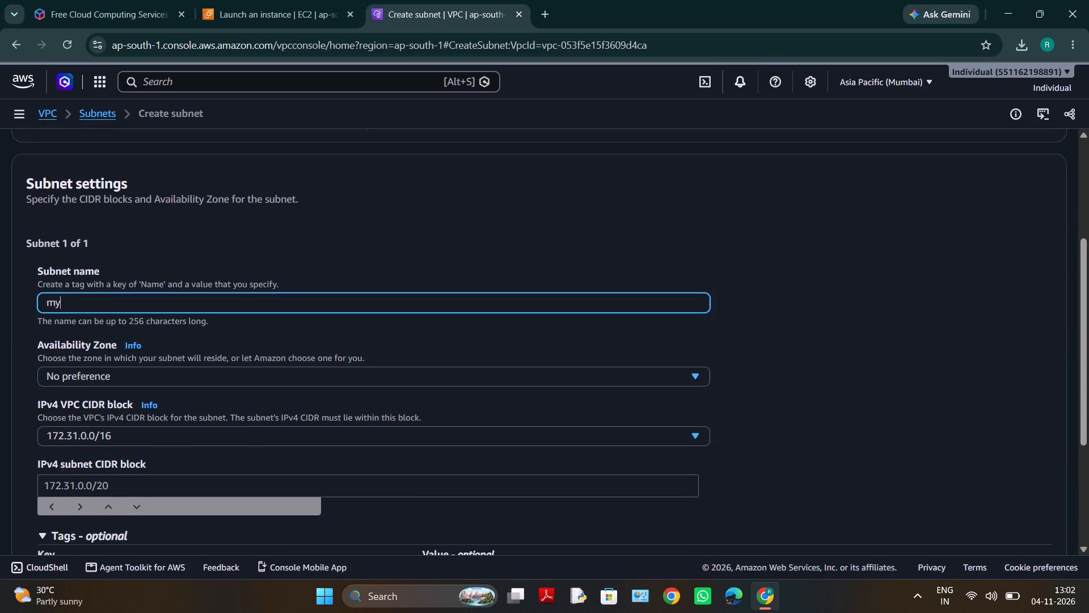
text(-a)
key(BackSpace)
key(s)
key(BackSpace)
text(own=)
key(BackSpace)
key(minus)
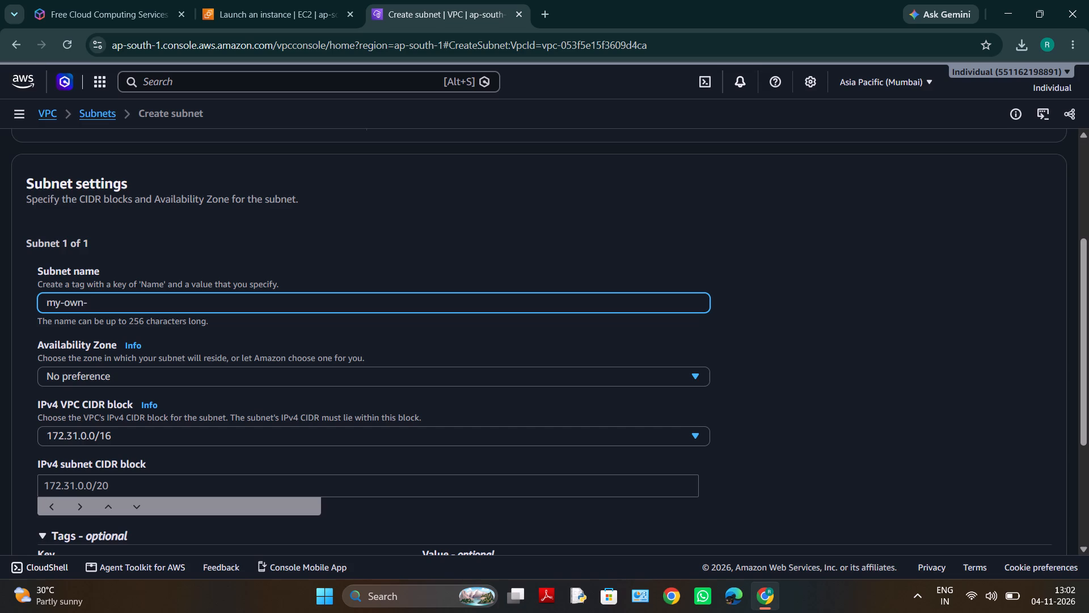
text(se)
text(rvoce)
key(BackSpace)
key(BackSpace)
key(BackSpace)
text(ice)
key(space)
key(BackSpace)
text(-subnet)
Set the subnet's Availability Zone to Asia Pacific (Mumbai) / aps1-az1 (ap-south-1a).
click(689, 373)
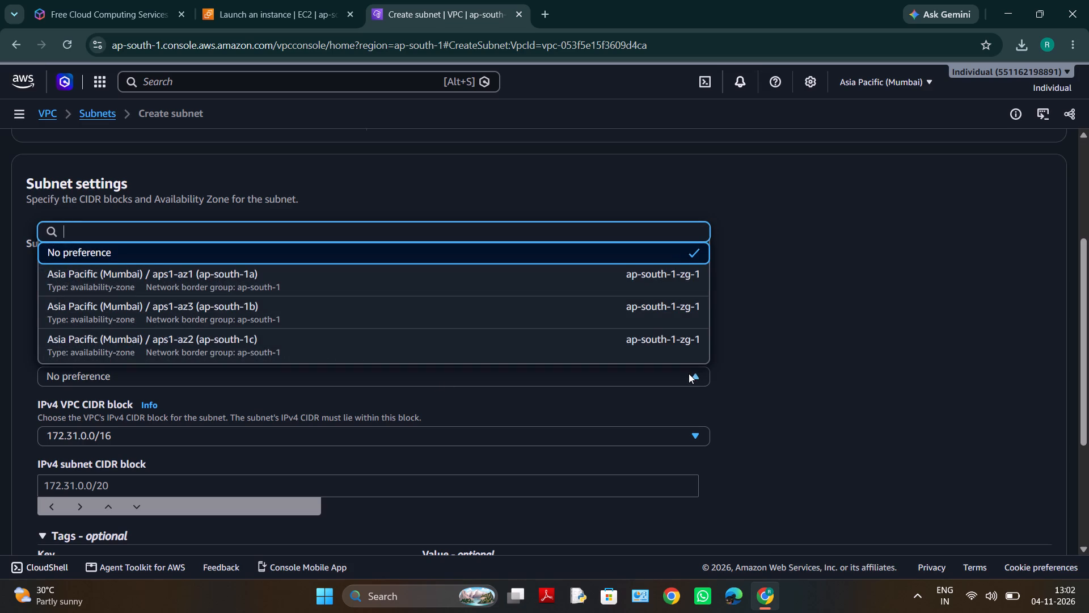
click(607, 287)
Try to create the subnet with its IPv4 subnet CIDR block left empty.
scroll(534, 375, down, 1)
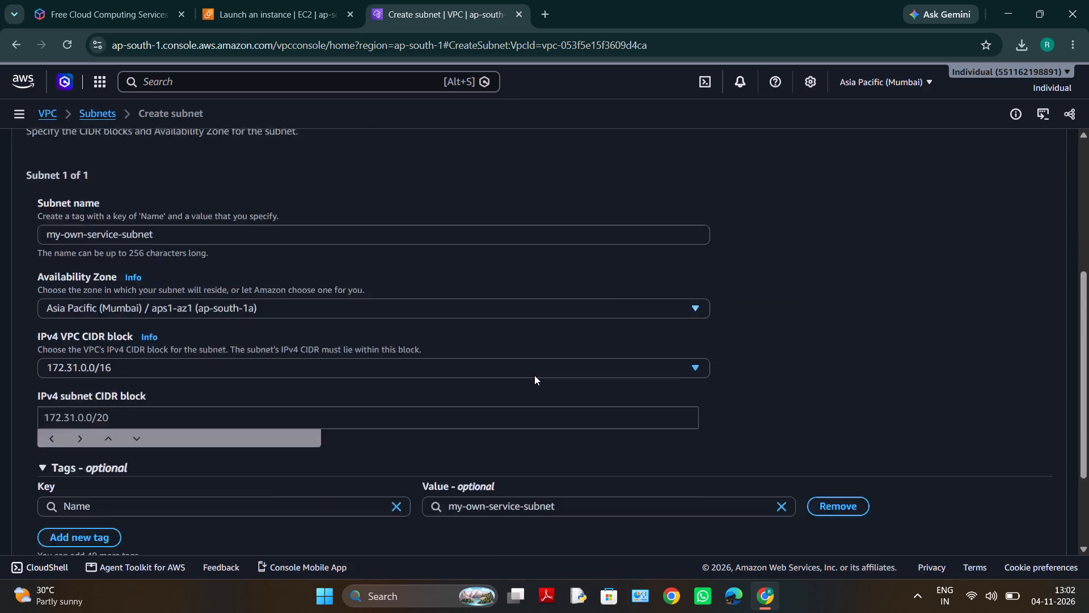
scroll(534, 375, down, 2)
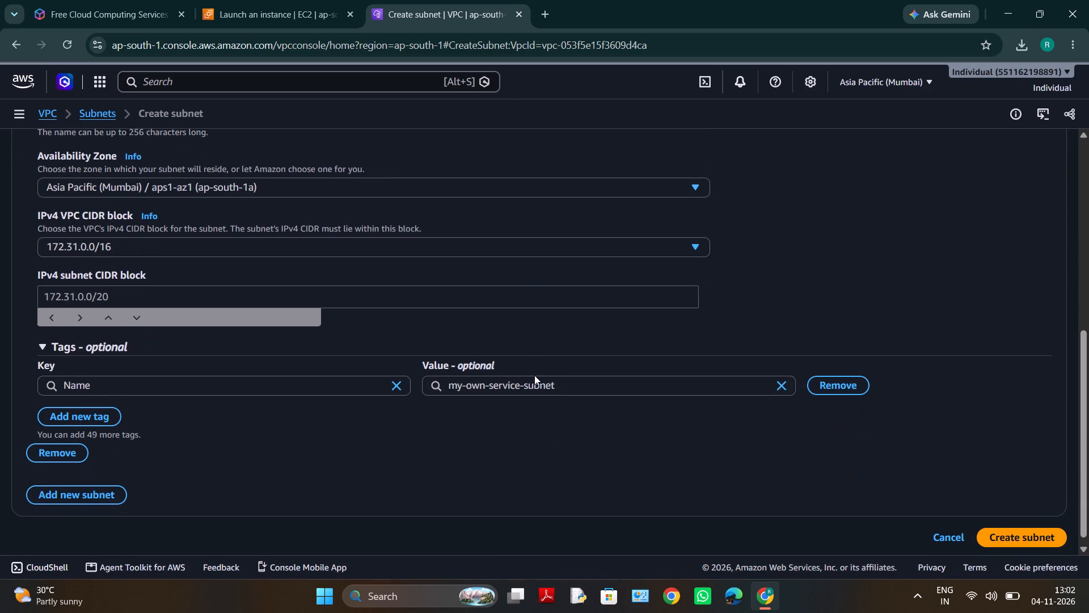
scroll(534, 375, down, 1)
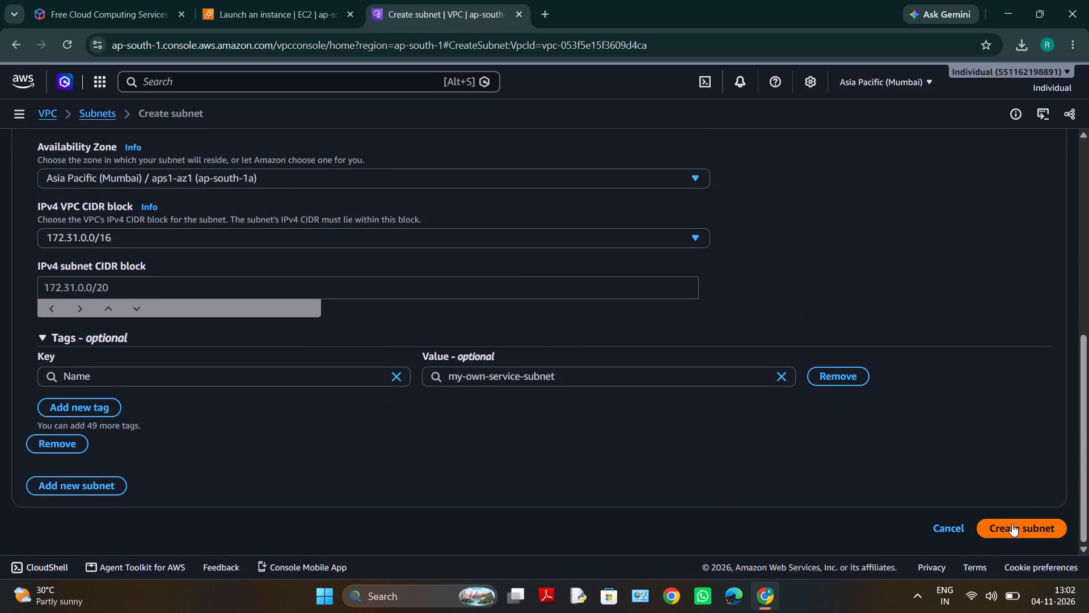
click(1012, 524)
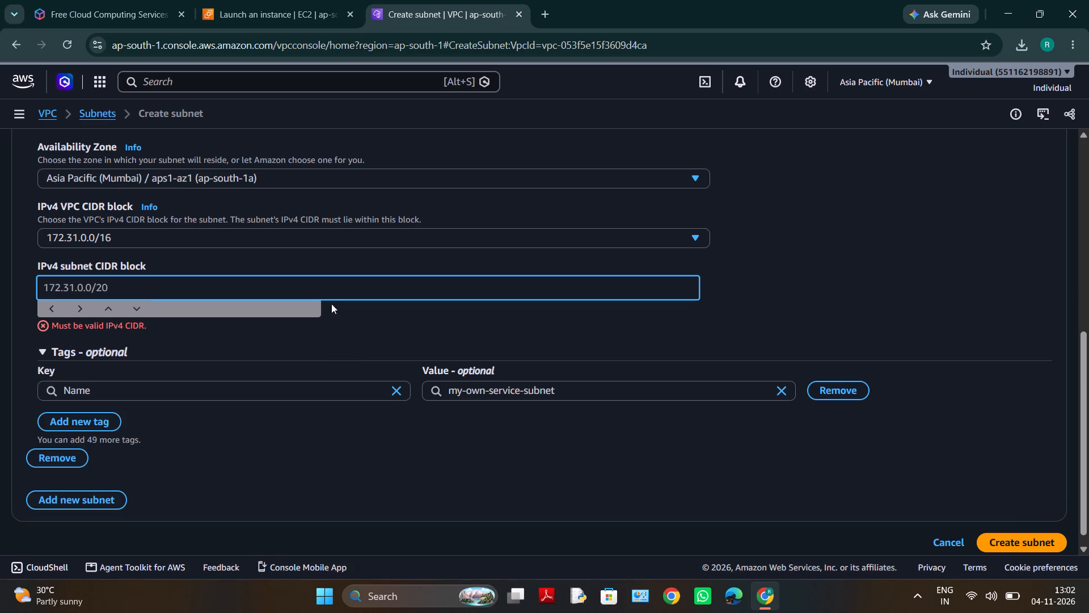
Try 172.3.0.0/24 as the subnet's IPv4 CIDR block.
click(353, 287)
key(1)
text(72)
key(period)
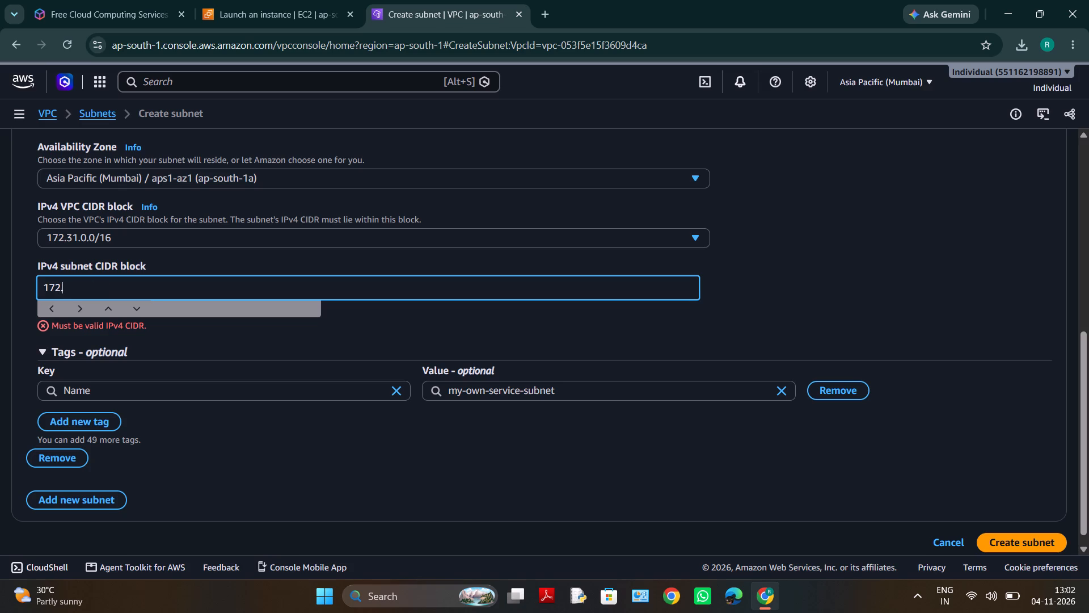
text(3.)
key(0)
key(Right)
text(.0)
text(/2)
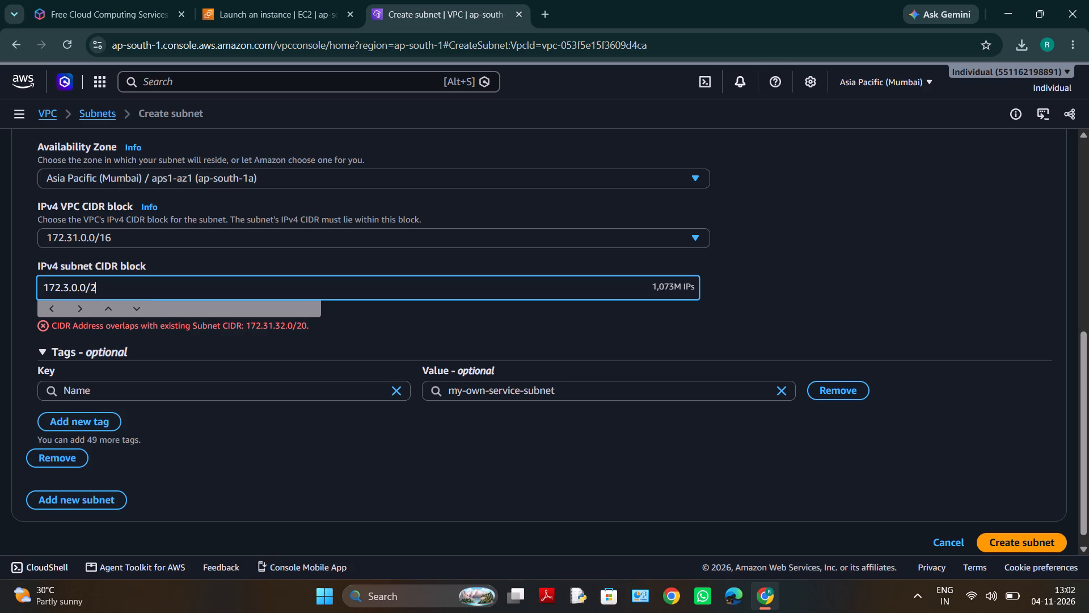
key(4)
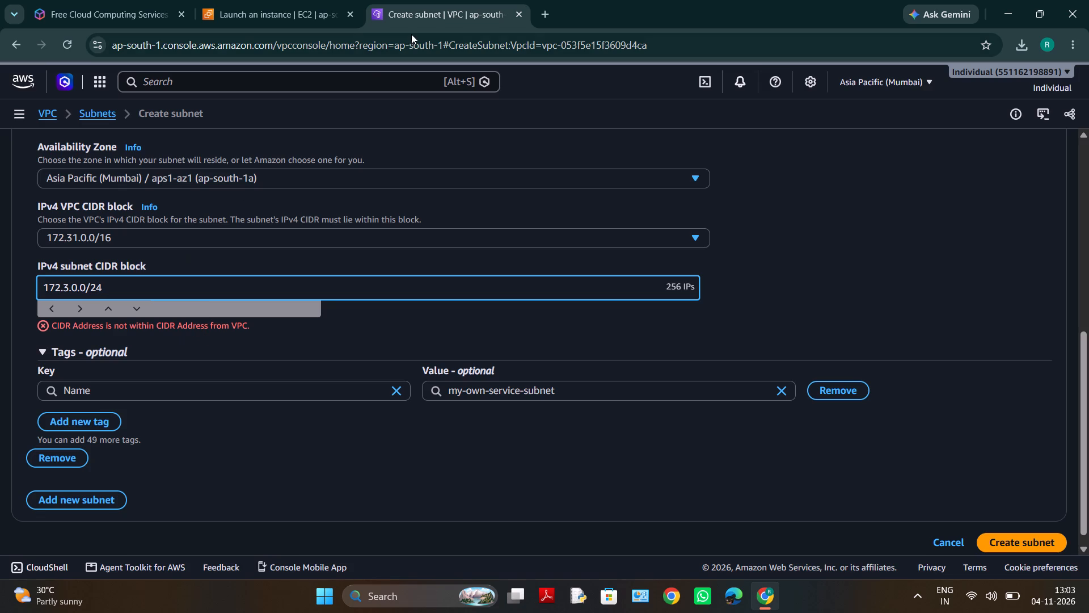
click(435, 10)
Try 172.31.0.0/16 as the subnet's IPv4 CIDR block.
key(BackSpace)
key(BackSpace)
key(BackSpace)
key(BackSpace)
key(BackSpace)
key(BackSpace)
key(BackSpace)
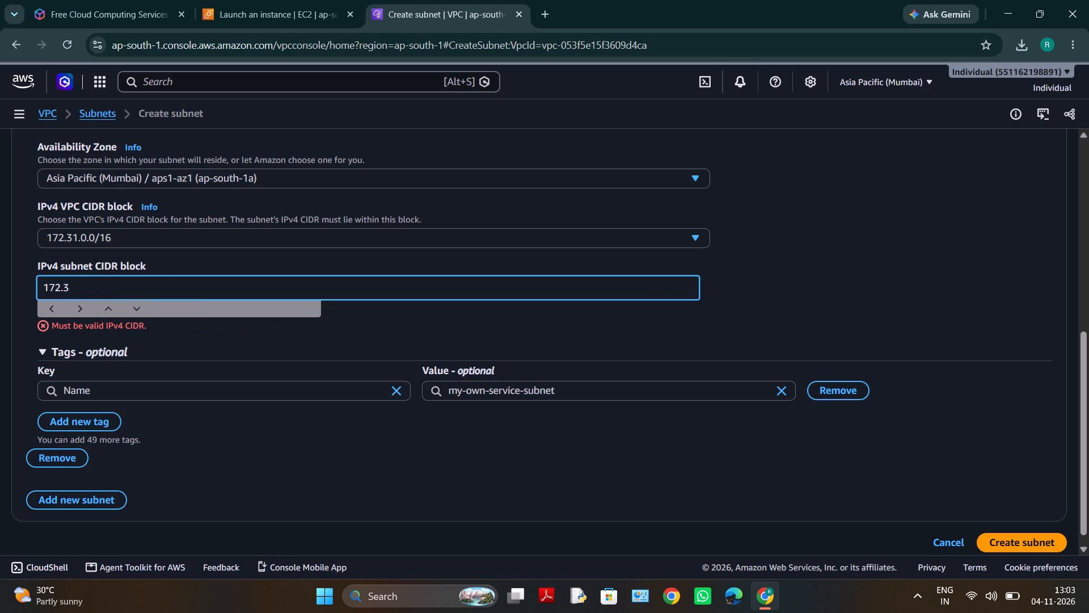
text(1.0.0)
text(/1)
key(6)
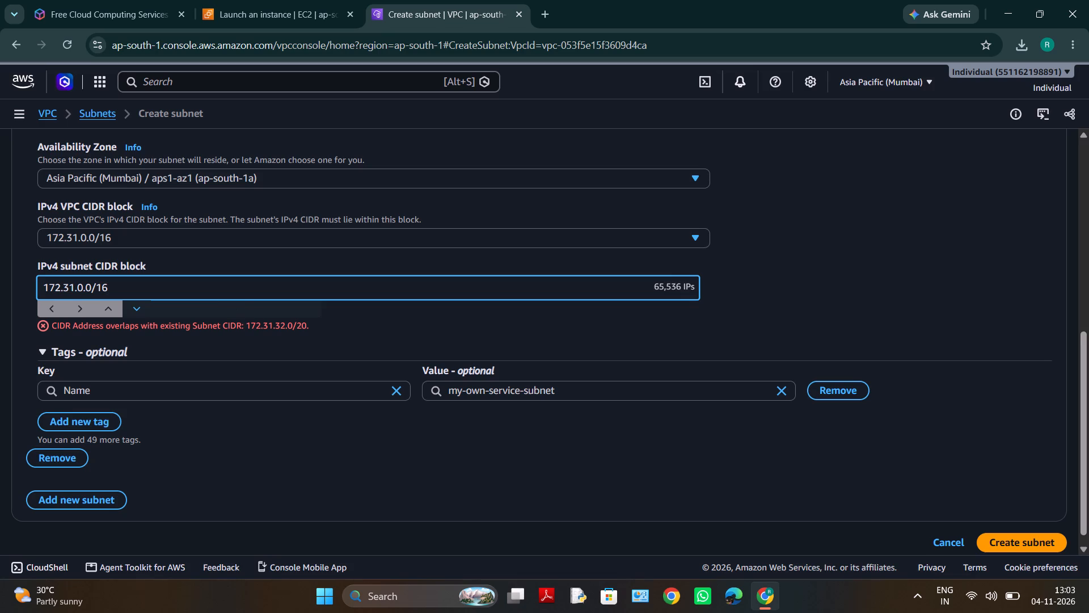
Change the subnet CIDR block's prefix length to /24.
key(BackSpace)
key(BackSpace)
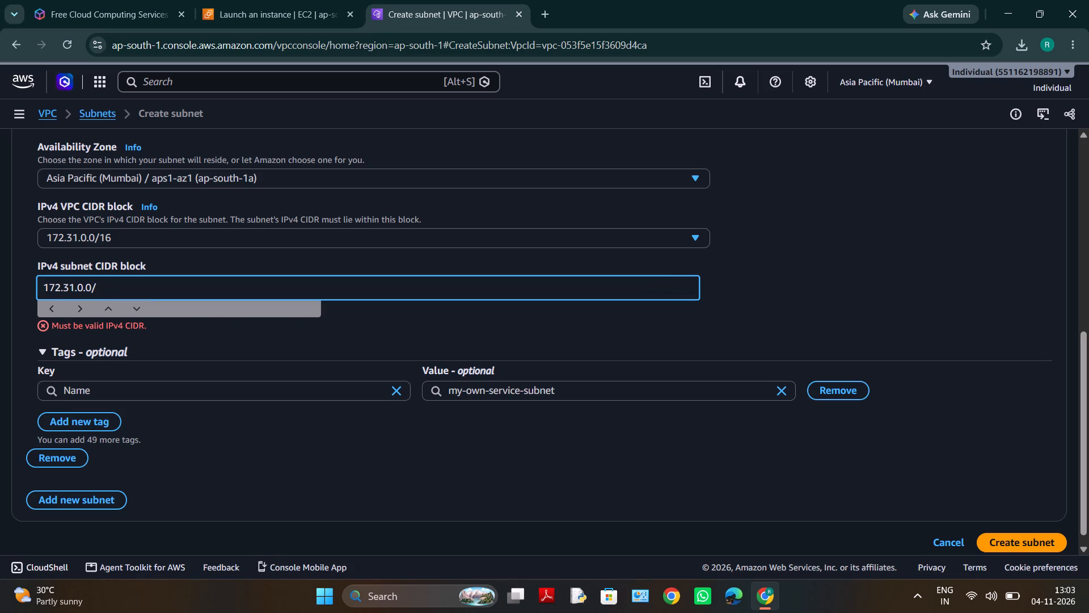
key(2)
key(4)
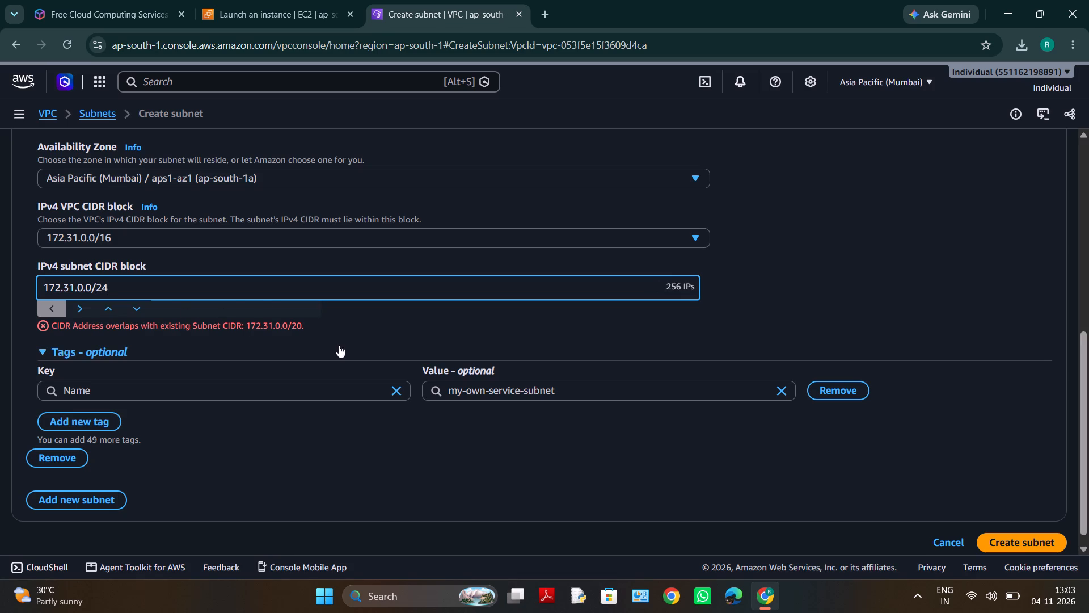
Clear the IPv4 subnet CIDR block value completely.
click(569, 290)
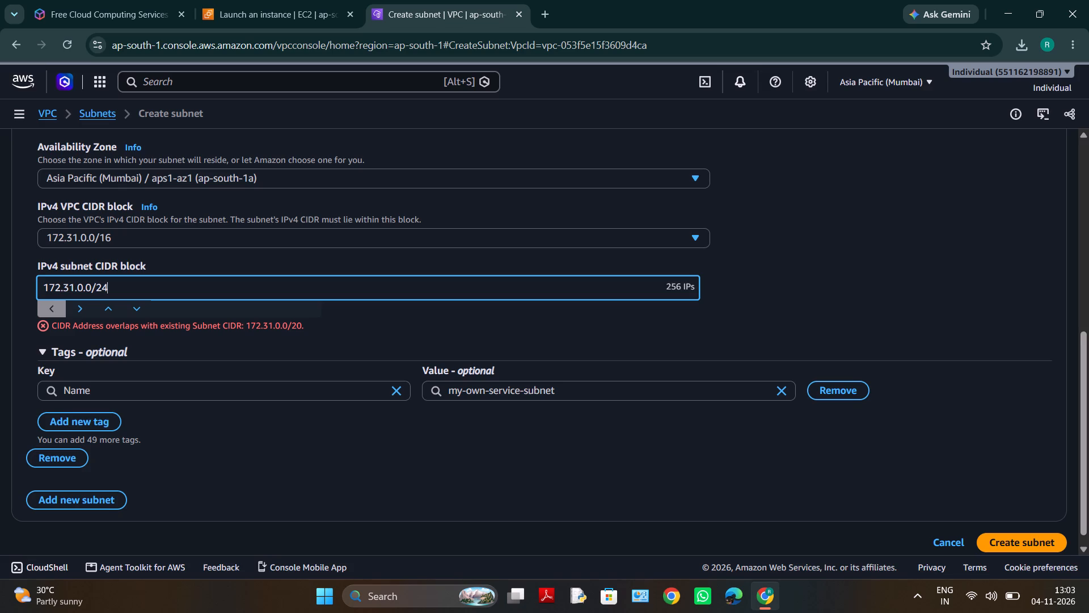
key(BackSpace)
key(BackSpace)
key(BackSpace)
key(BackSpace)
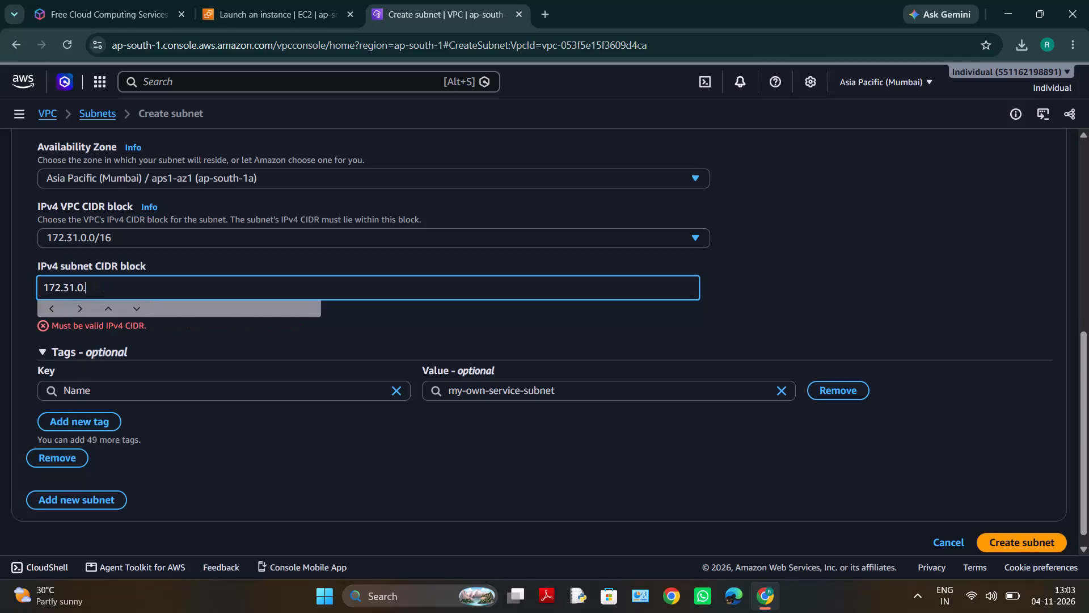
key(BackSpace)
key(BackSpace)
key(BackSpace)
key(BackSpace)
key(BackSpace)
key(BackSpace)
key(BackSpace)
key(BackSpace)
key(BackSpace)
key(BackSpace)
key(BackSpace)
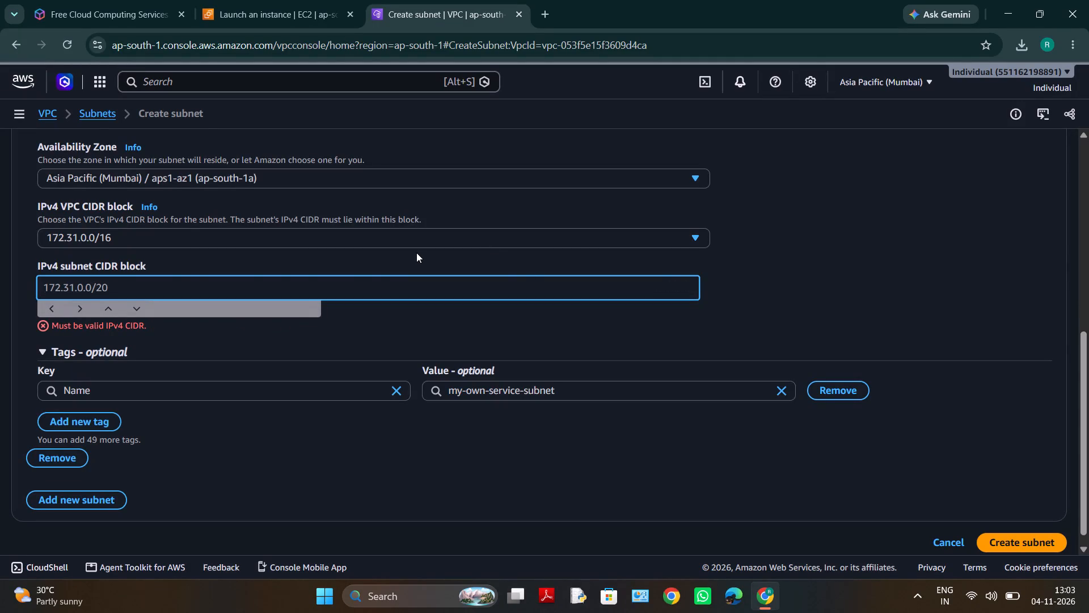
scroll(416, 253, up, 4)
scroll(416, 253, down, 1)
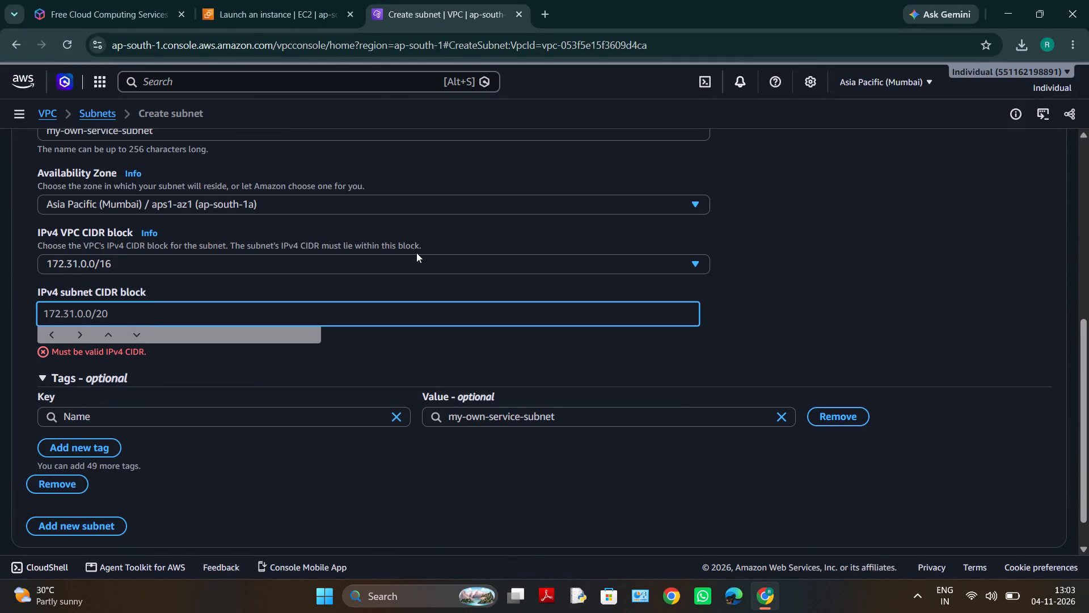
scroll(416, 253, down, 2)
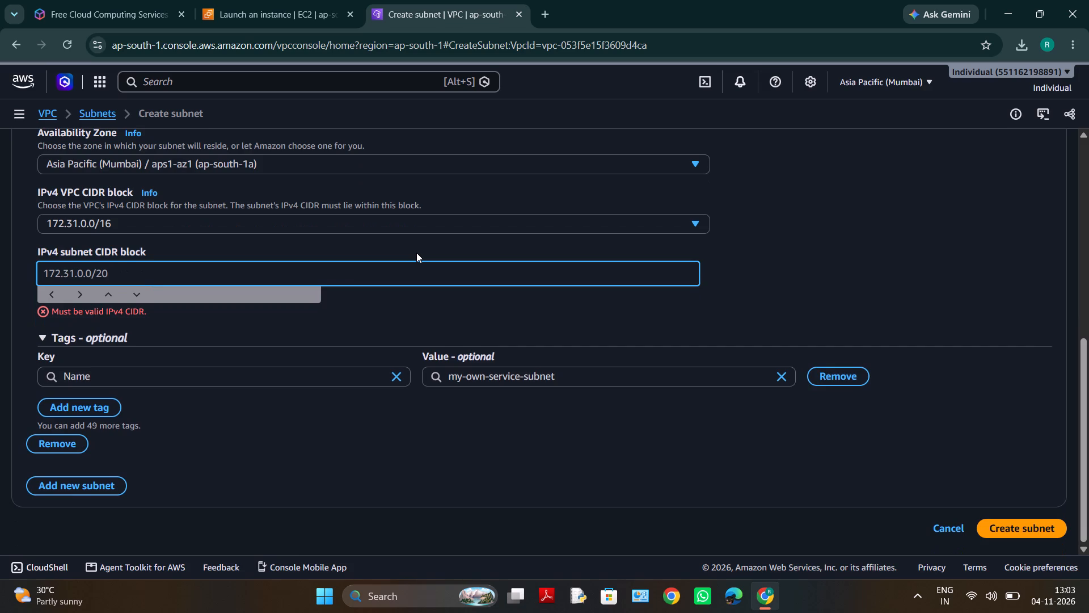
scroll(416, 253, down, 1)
Reselect 172.31.0.0/16 as the IPv4 VPC CIDR block for the subnet.
click(694, 222)
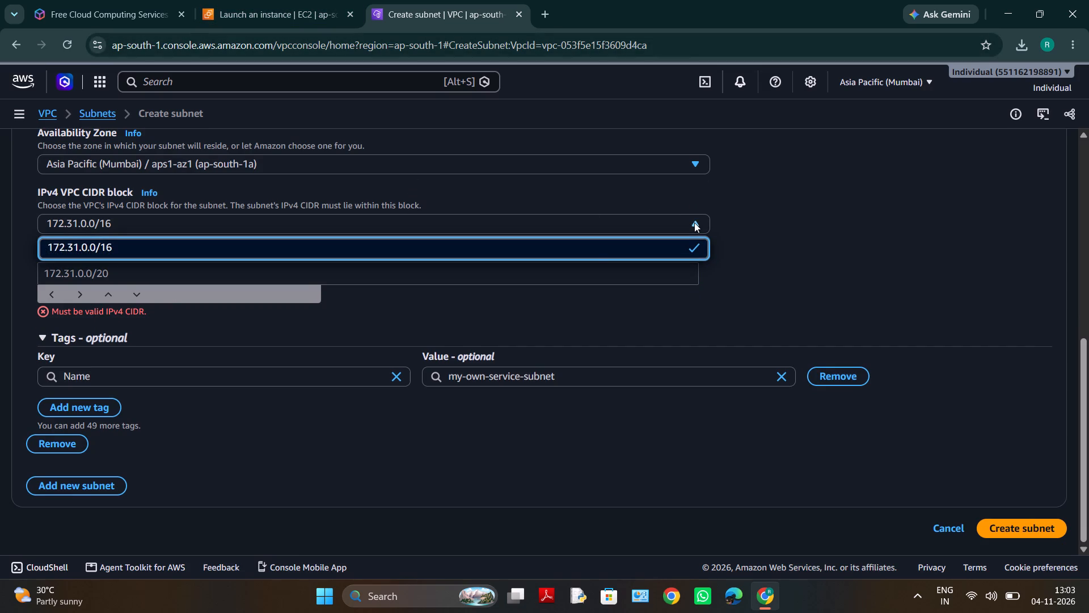
scroll(464, 262, down, 2)
click(692, 243)
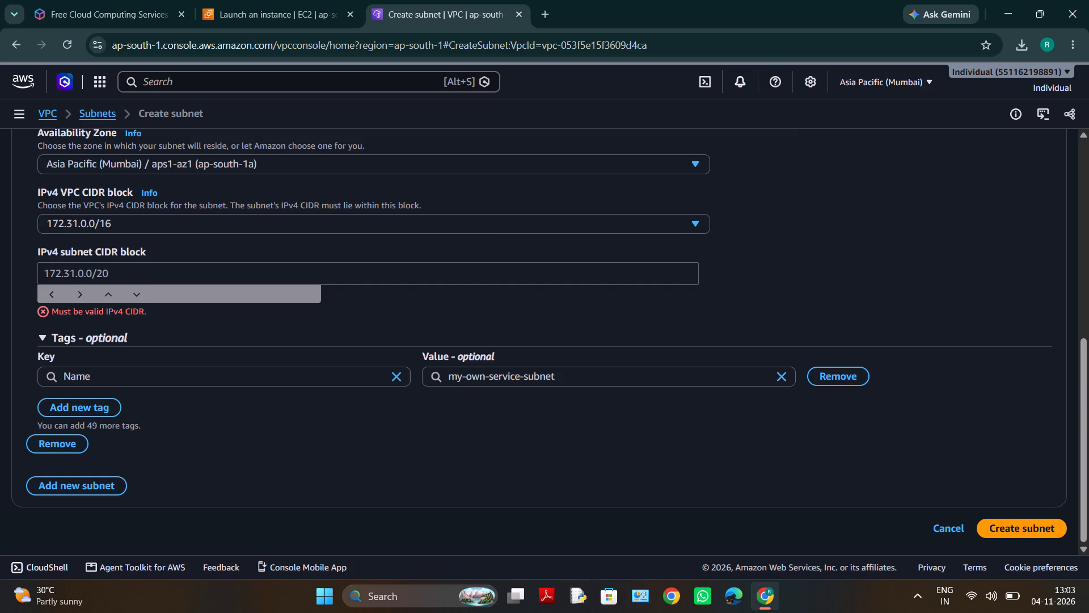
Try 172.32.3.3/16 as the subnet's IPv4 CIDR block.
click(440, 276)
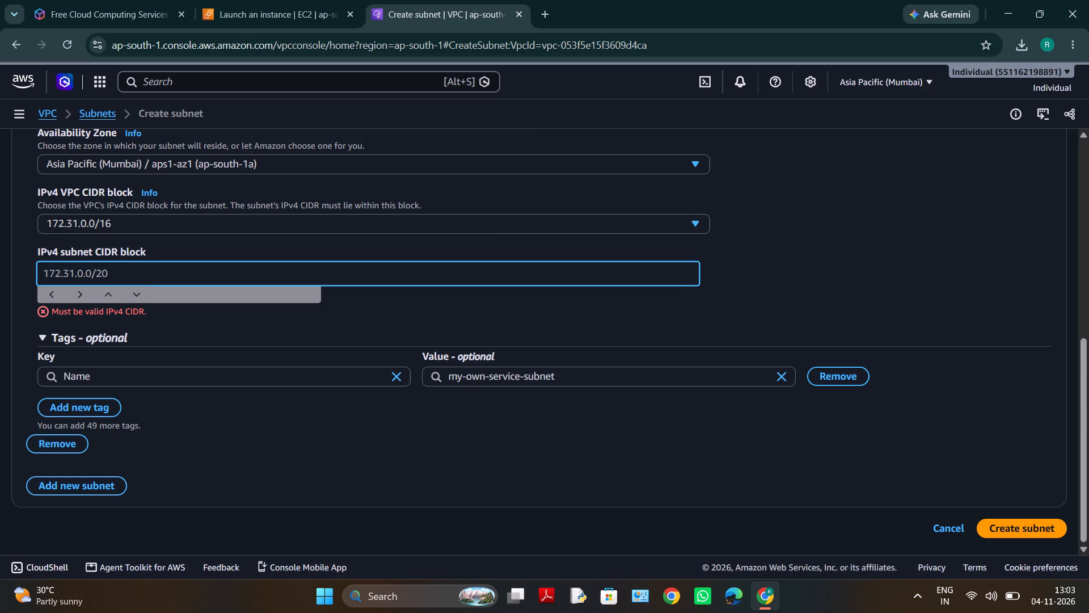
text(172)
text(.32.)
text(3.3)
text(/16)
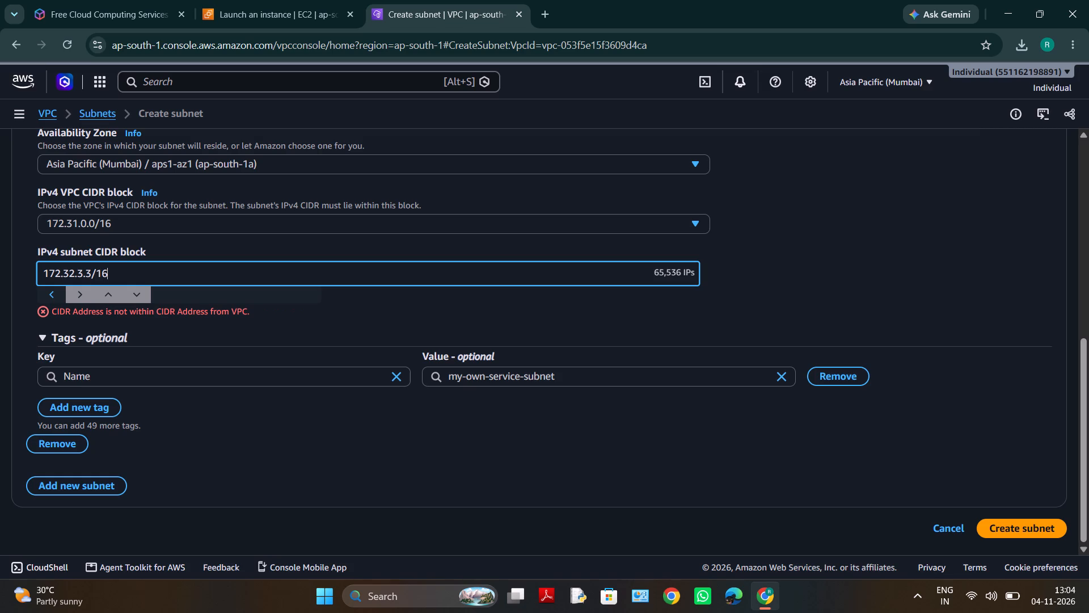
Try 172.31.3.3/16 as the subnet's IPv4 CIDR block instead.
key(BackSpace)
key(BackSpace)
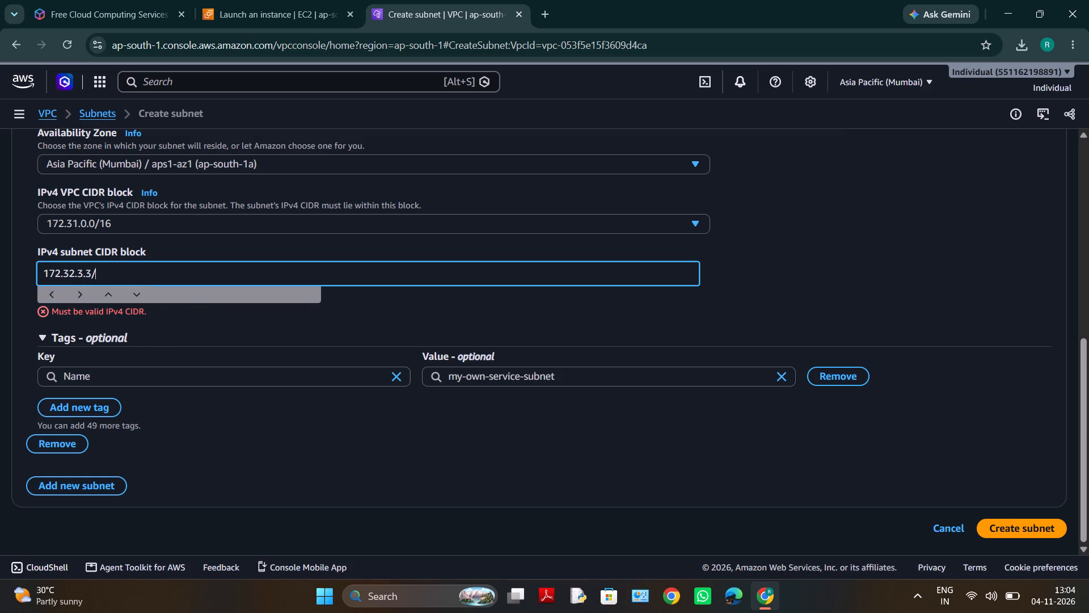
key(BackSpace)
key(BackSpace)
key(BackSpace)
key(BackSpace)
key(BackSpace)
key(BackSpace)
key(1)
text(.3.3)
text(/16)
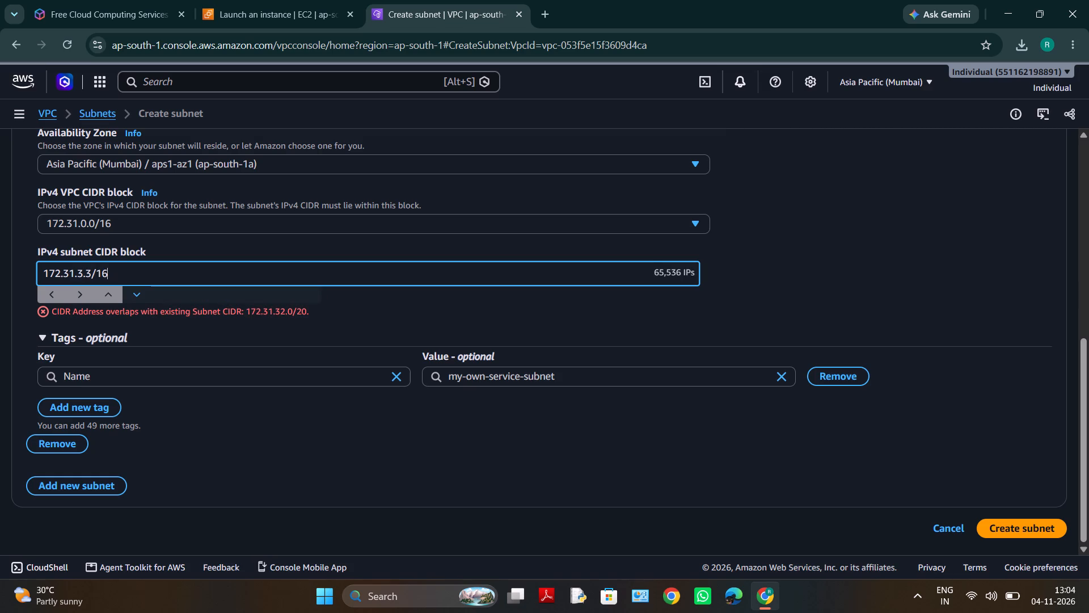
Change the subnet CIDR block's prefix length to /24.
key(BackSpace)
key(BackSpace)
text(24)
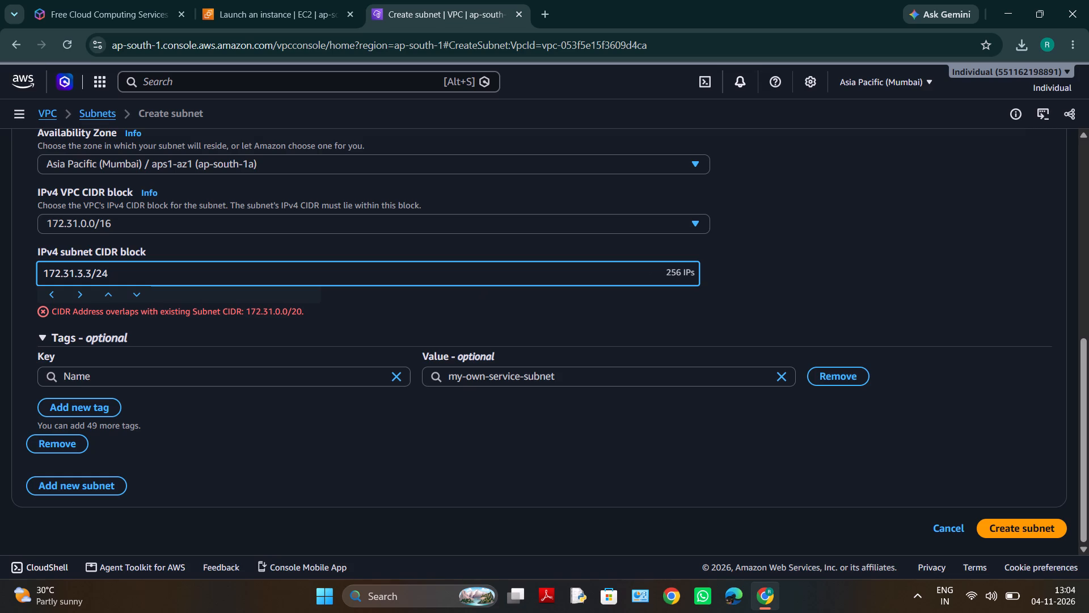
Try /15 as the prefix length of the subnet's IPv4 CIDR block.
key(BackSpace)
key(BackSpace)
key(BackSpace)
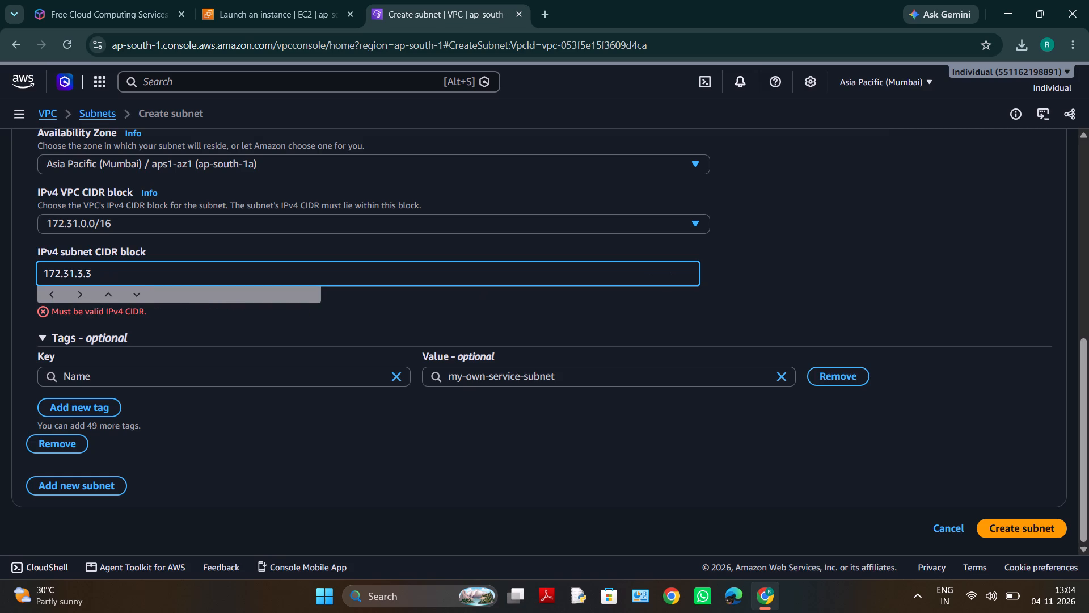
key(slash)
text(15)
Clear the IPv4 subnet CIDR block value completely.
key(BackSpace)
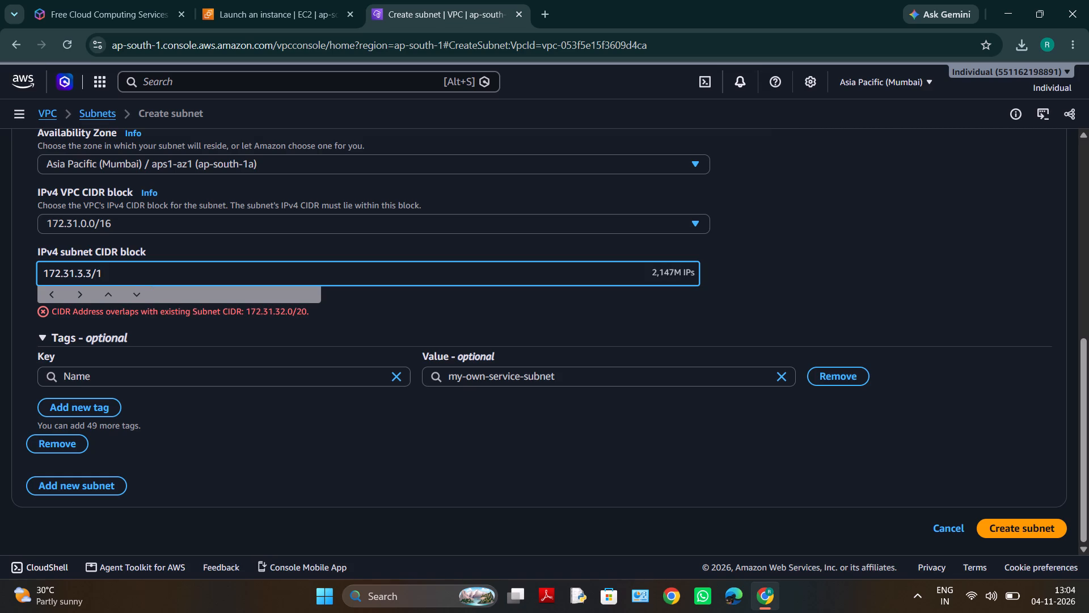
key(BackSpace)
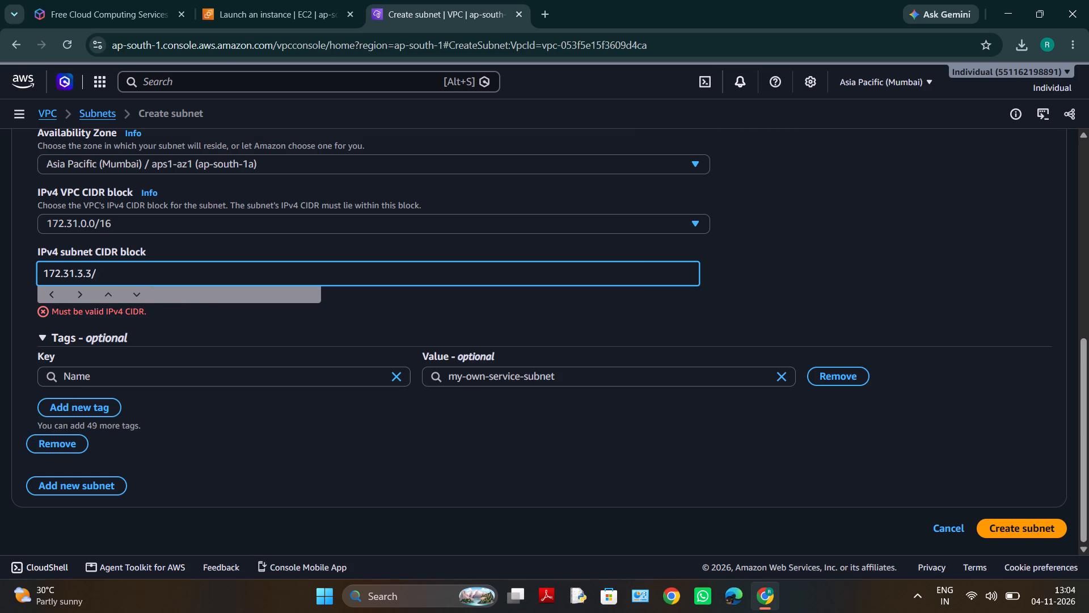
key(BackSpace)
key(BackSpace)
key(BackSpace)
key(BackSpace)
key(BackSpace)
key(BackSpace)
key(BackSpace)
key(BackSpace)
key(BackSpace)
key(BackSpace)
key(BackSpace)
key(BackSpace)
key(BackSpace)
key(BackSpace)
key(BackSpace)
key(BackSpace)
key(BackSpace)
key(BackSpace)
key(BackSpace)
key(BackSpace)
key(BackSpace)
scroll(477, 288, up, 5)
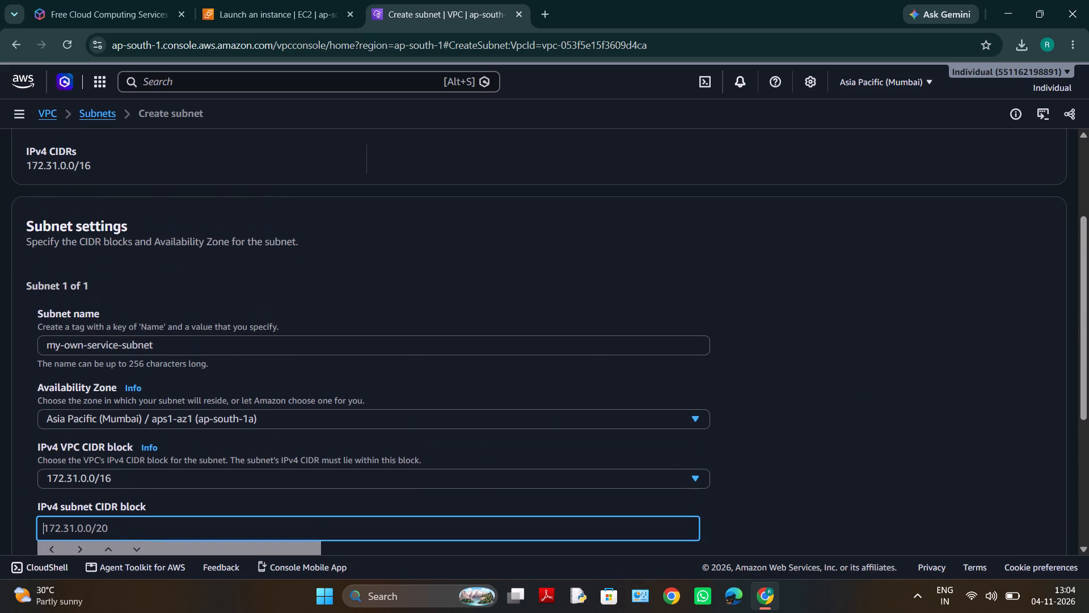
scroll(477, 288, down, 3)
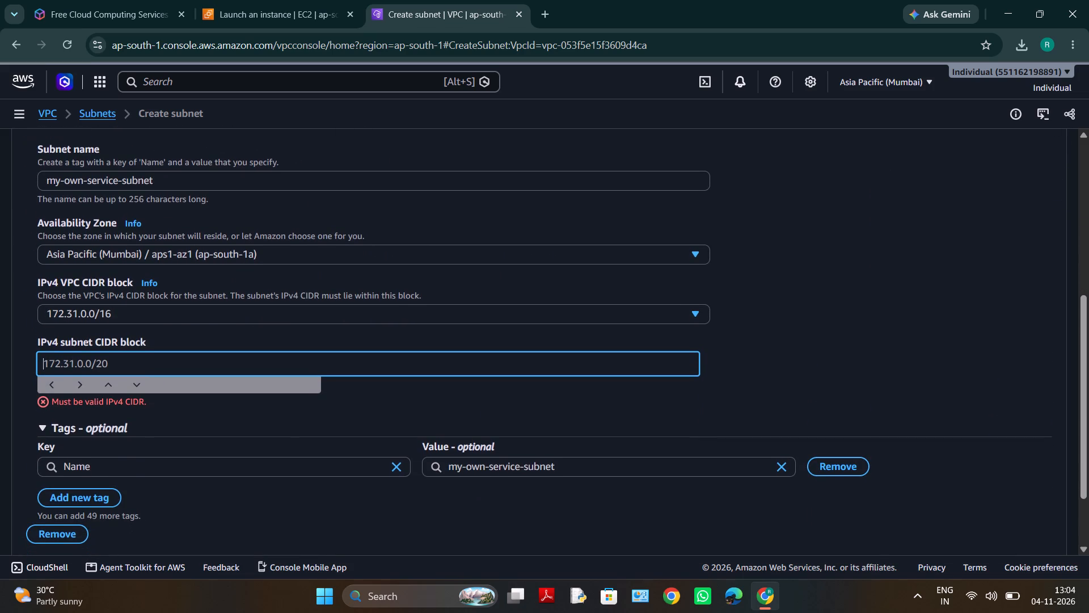
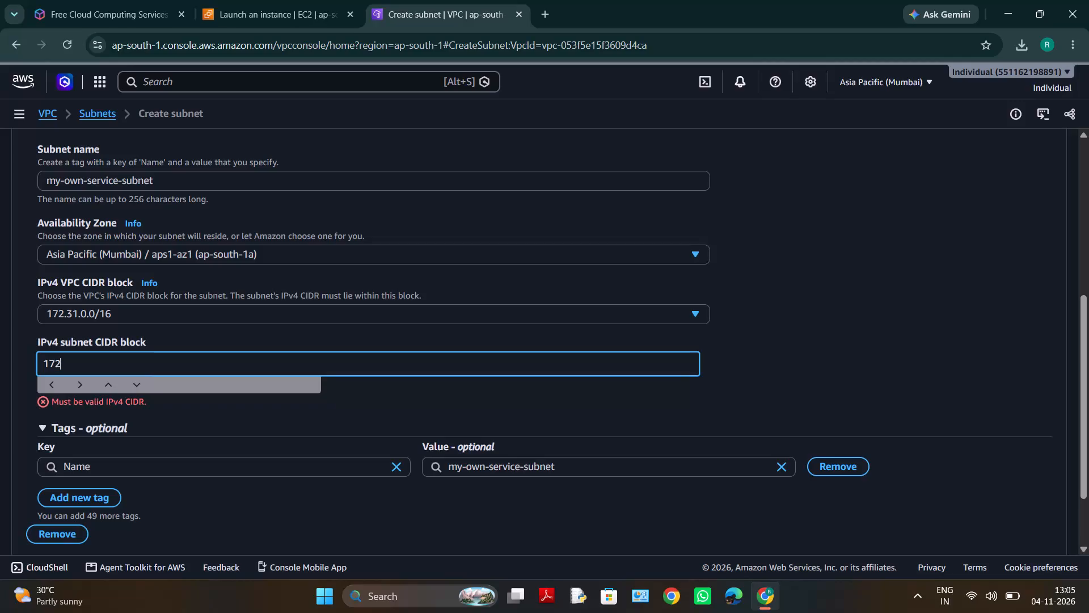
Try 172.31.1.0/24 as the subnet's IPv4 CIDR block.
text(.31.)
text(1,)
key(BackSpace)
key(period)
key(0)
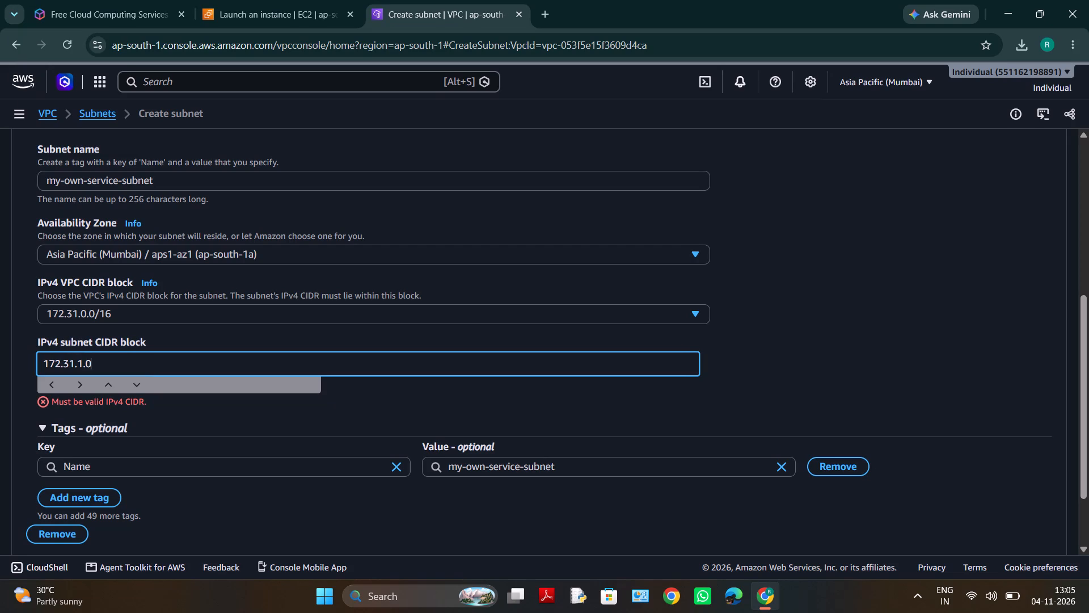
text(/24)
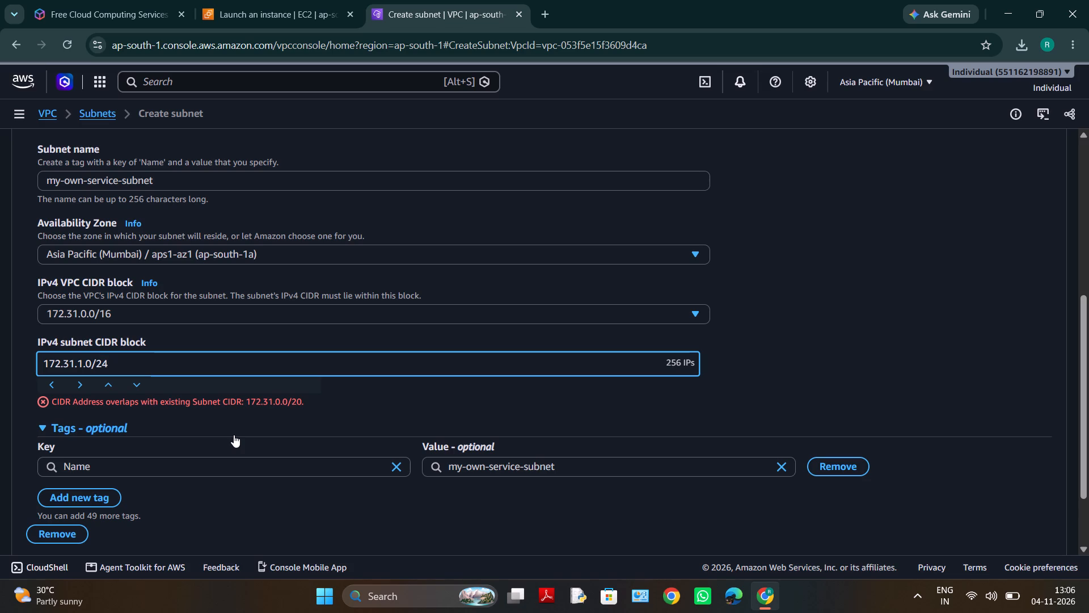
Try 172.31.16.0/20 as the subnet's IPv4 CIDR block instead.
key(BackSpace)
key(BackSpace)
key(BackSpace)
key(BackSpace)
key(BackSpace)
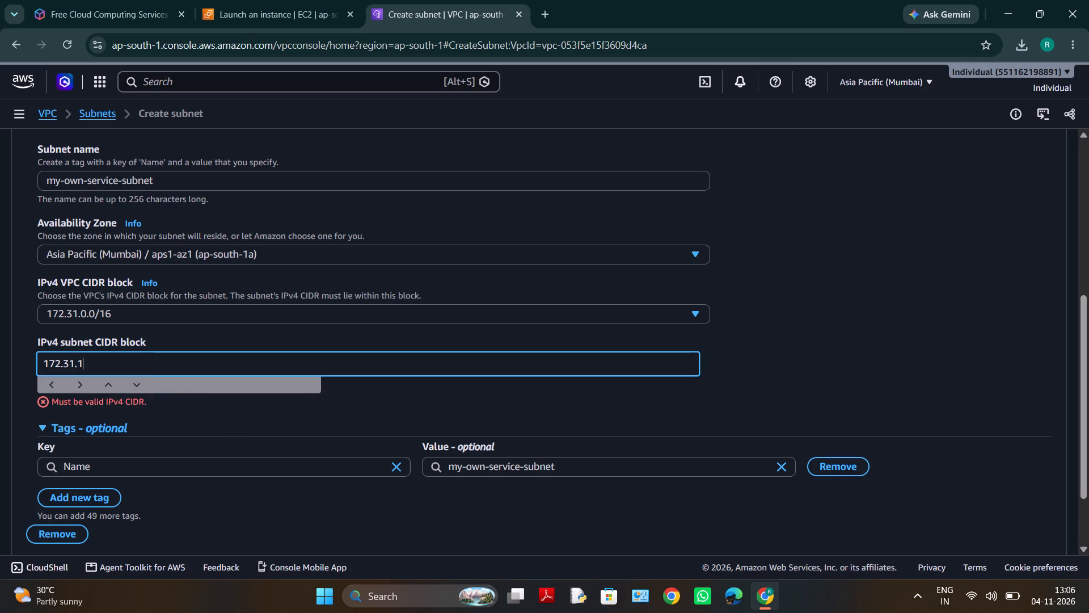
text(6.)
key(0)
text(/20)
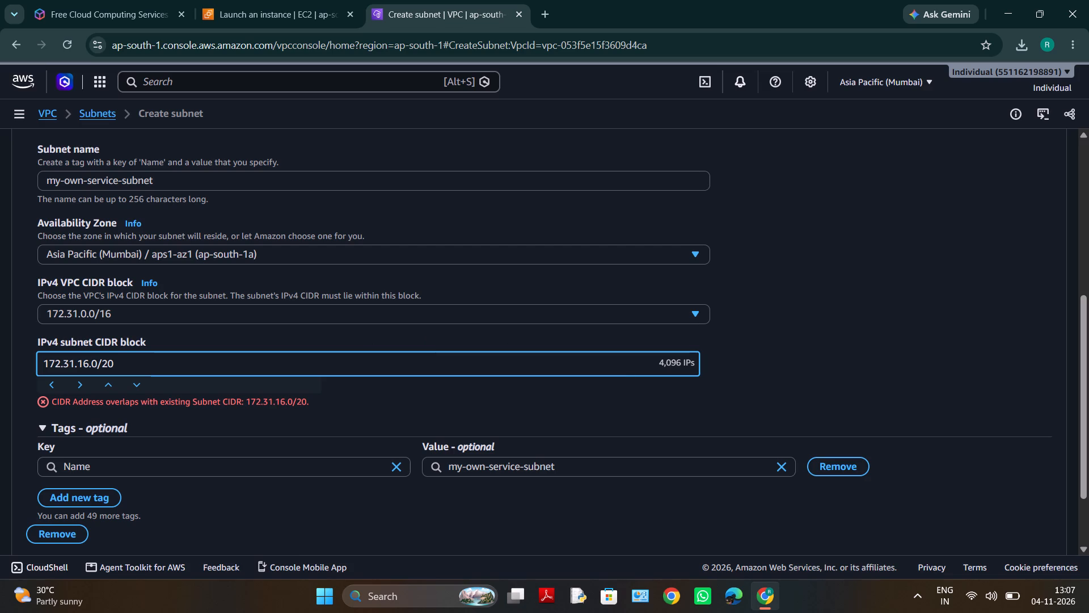
Examine the available IPv4 VPC CIDR block options and the rest of the subnet form.
click(691, 310)
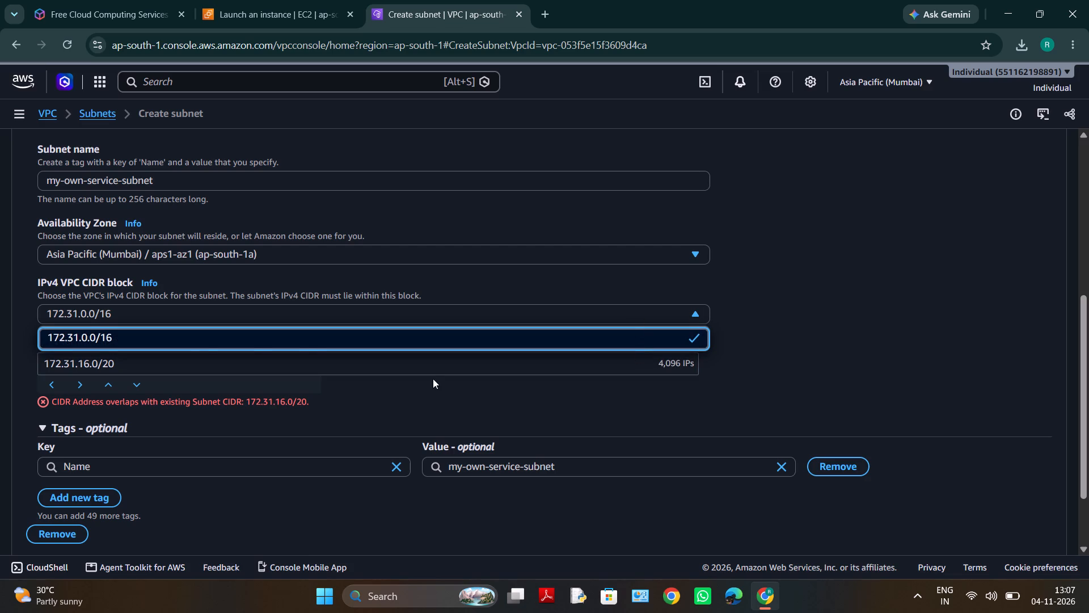
scroll(370, 283, down, 2)
click(78, 364)
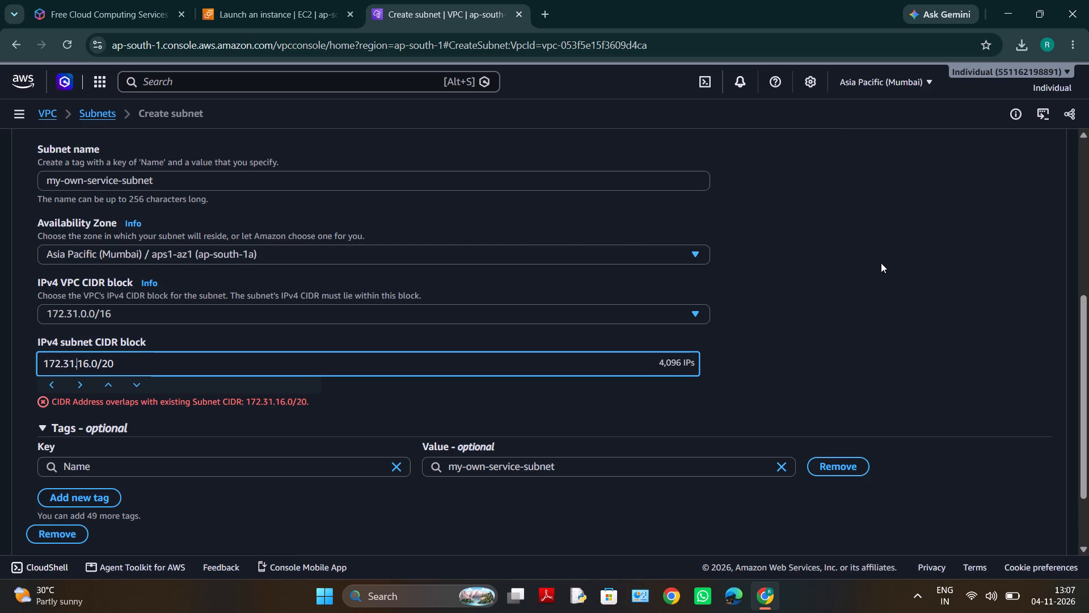
click(697, 317)
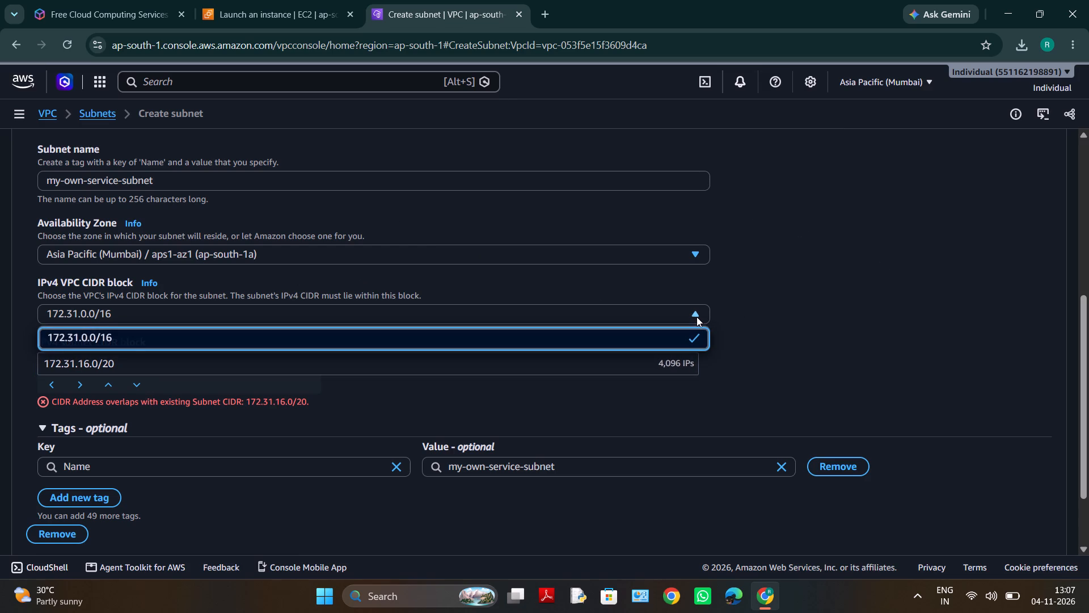
click(807, 268)
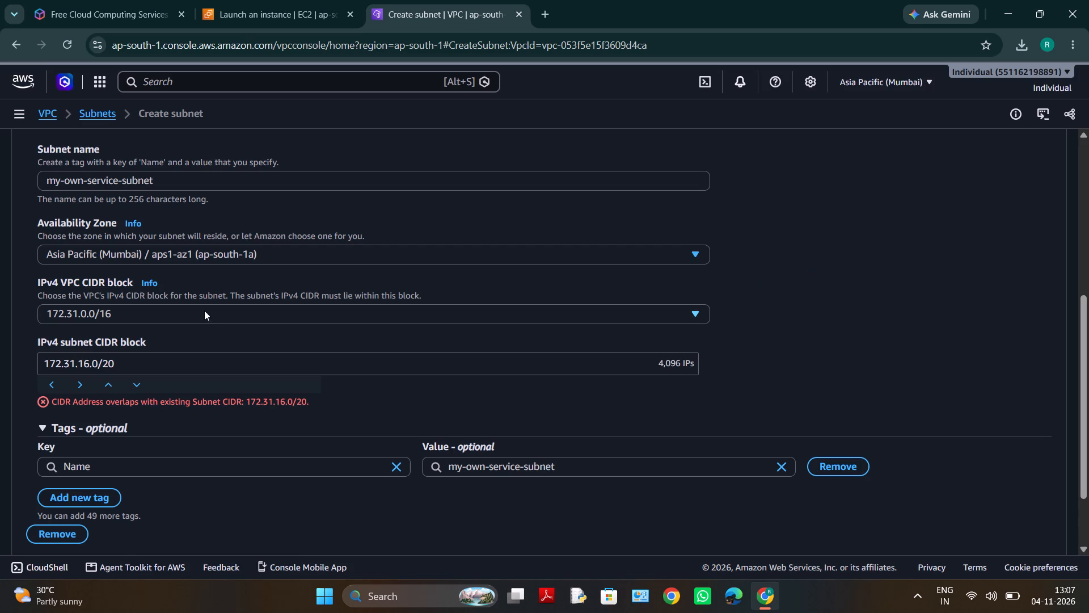
click(118, 309)
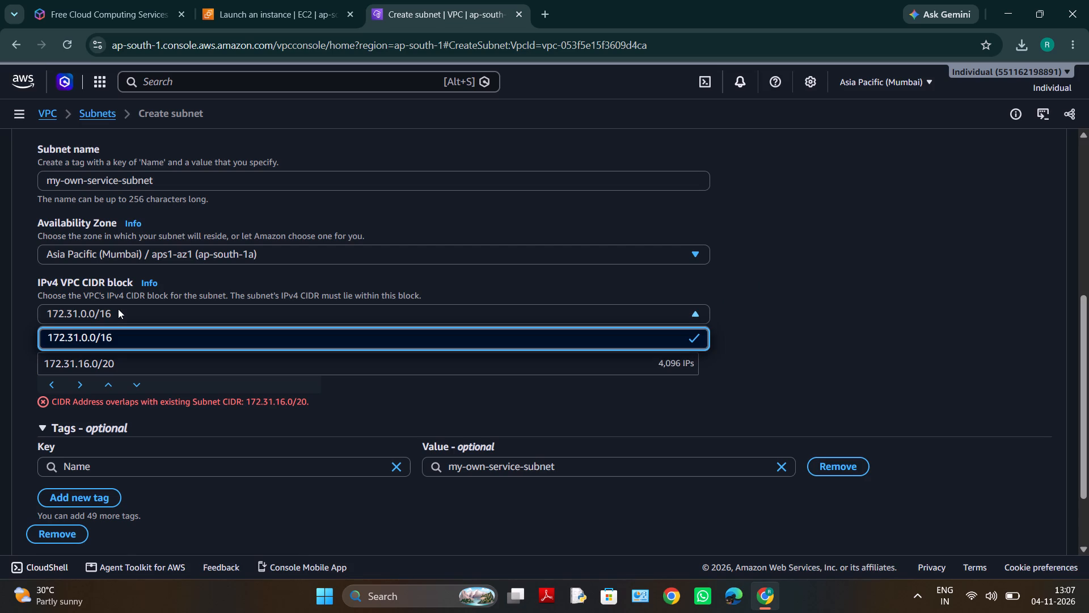
click(109, 309)
scroll(243, 319, down, 1)
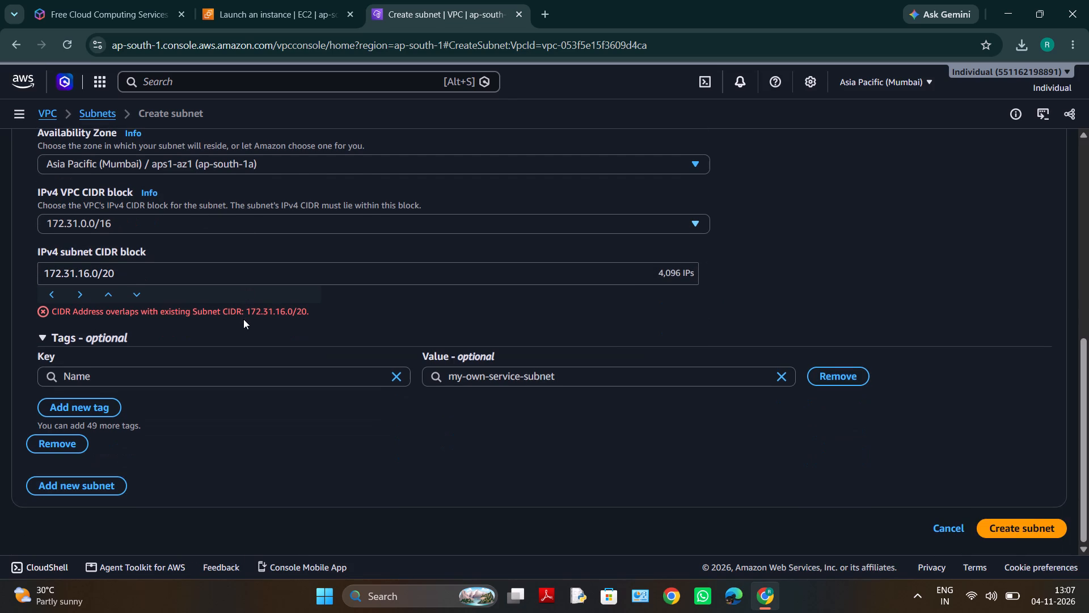
scroll(243, 319, down, 1)
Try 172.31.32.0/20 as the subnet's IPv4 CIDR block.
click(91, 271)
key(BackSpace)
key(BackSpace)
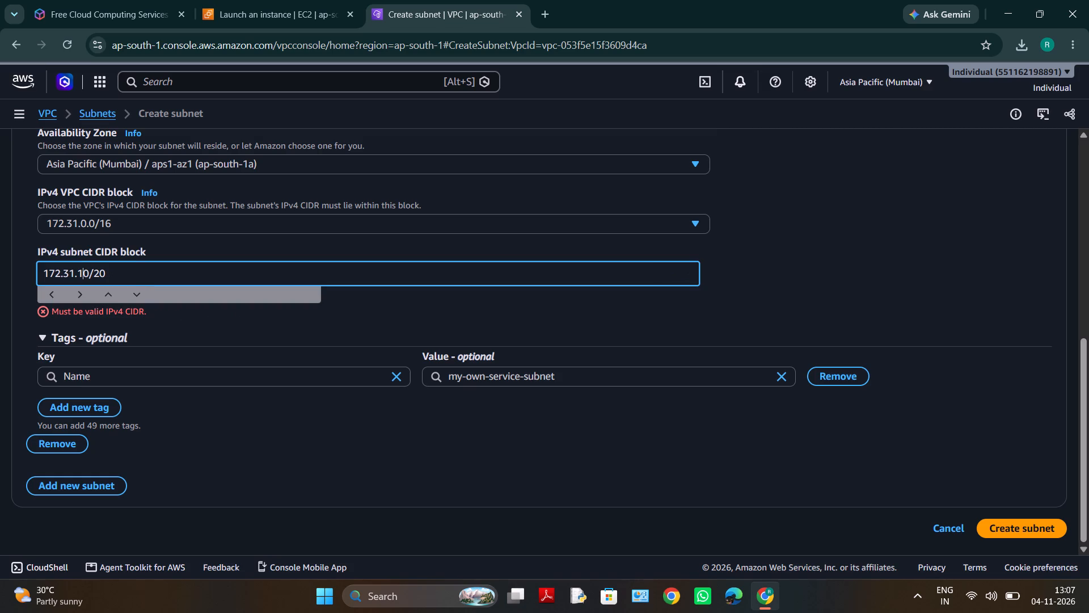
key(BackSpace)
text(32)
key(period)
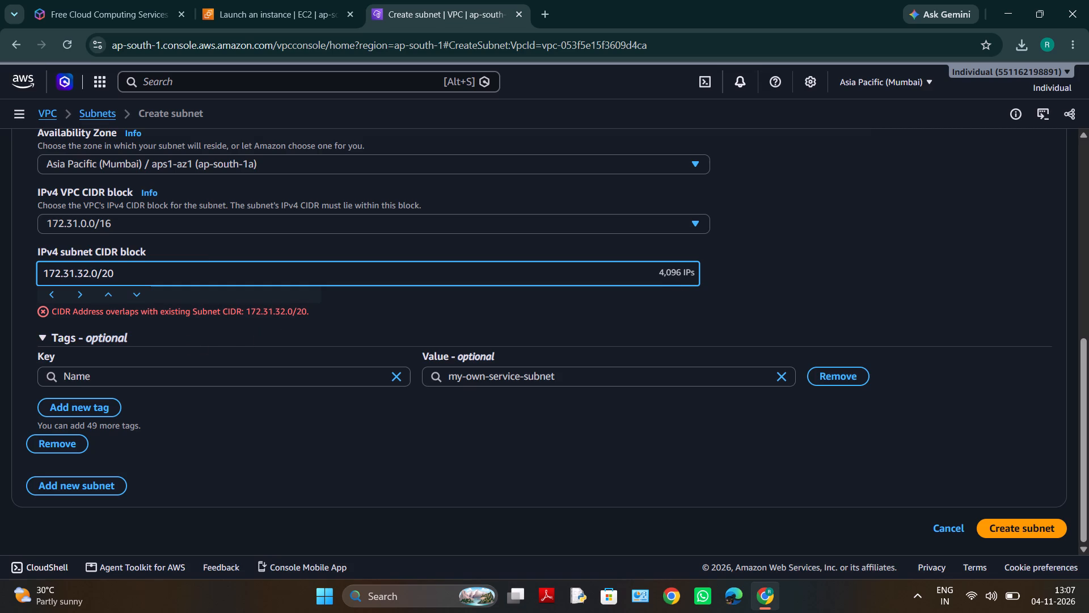
Clear the entire IPv4 subnet CIDR block value.
drag(667, 263, 450, 245)
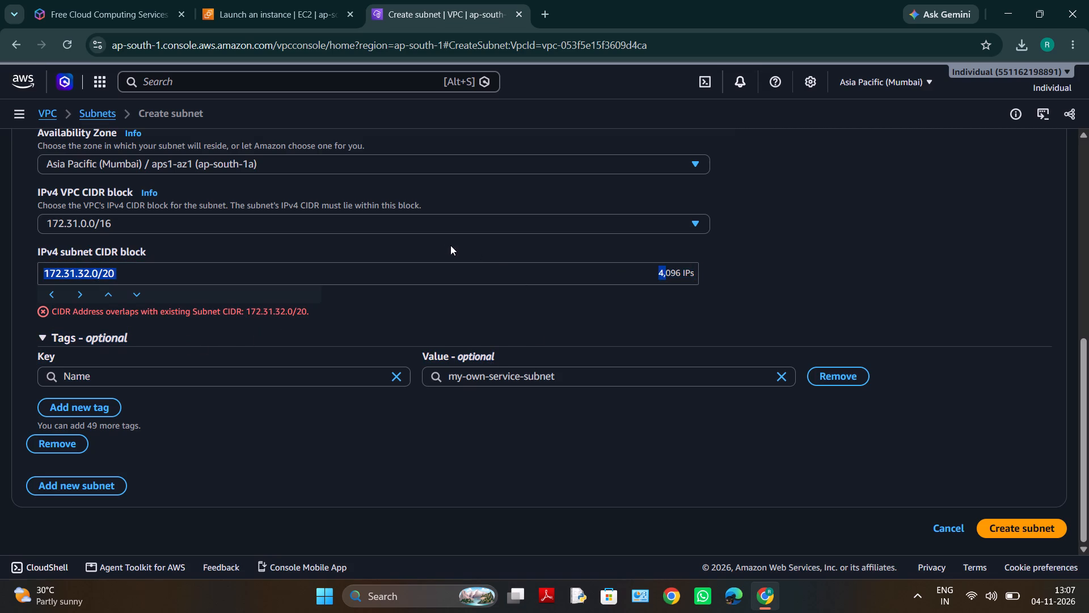
drag(450, 245, 255, 330)
click(142, 279)
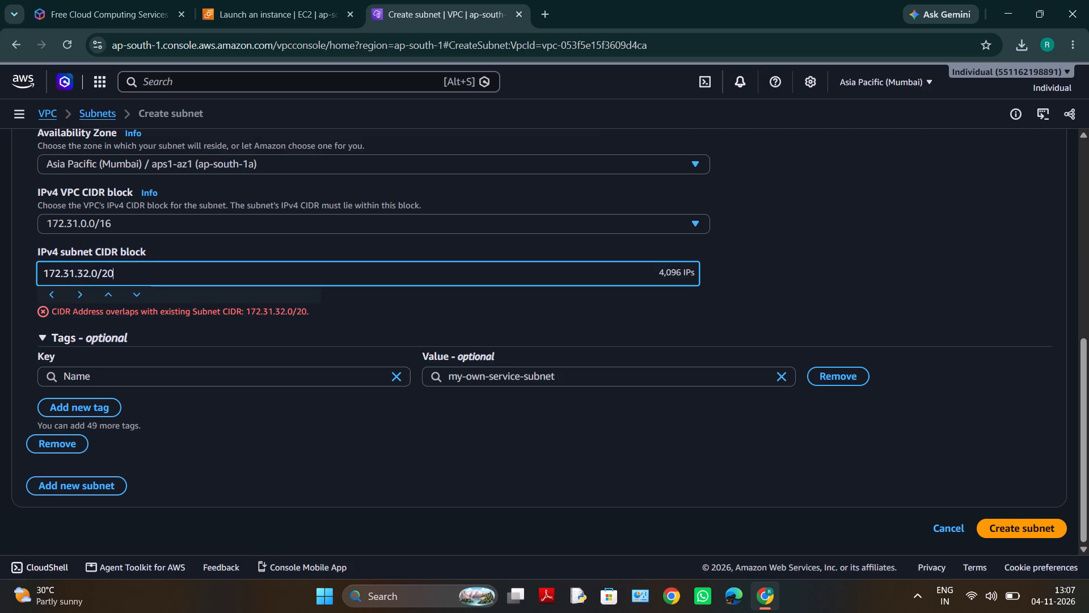
key(BackSpace)
key(BackSpace)
key(BackSpace)
key(BackSpace)
key(BackSpace)
key(BackSpace)
key(BackSpace)
key(BackSpace)
key(BackSpace)
key(BackSpace)
key(BackSpace)
key(BackSpace)
key(BackSpace)
key(BackSpace)
key(BackSpace)
key(BackSpace)
key(BackSpace)
key(BackSpace)
key(BackSpace)
key(BackSpace)
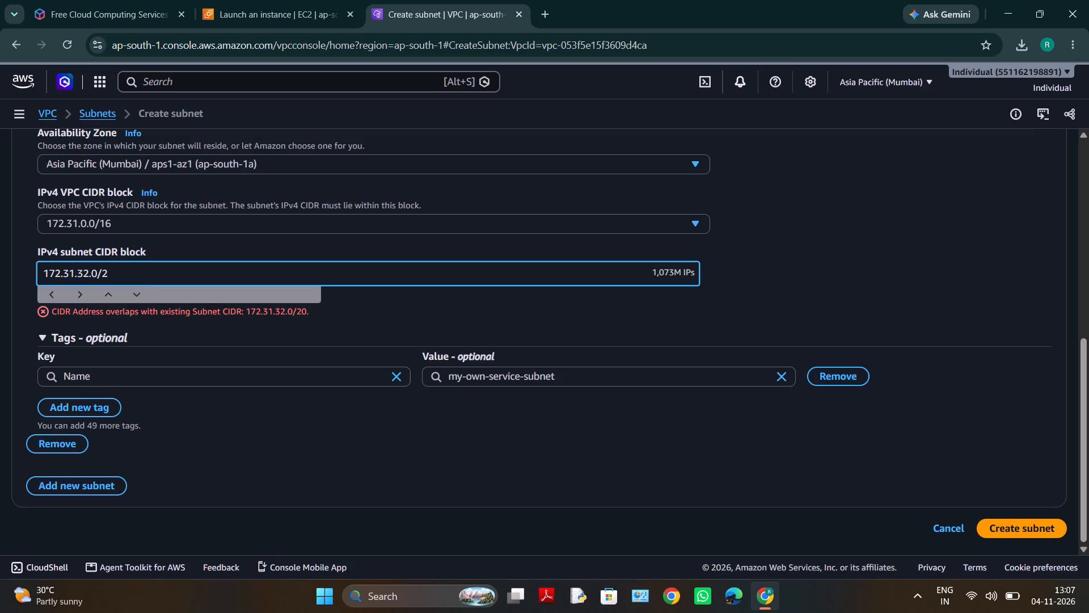
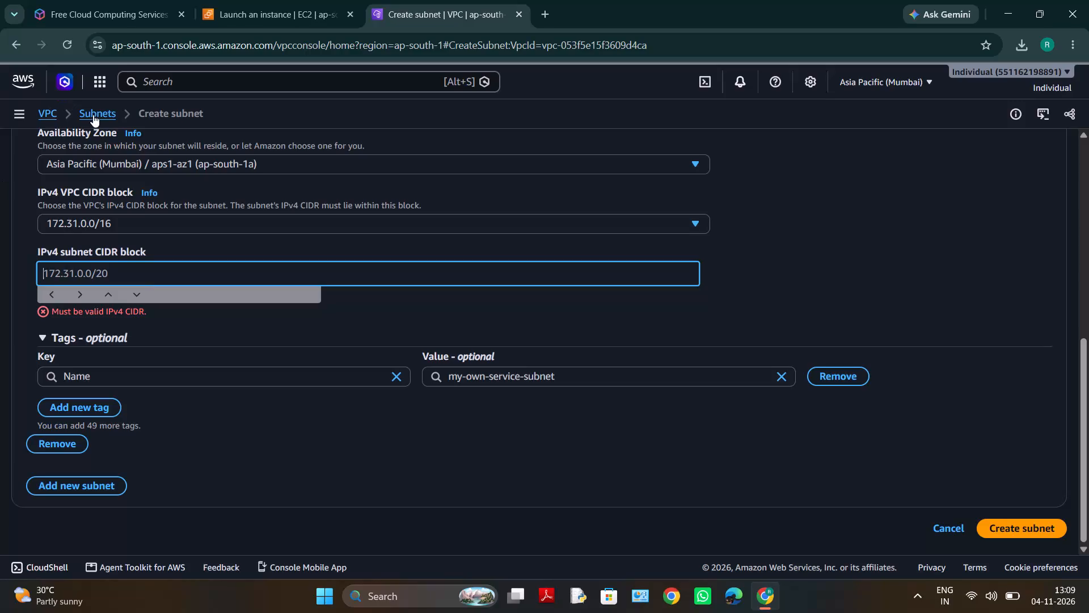
Leave the subnet form for the subnets list and examine the existing subnets' IPv4 CIDR blocks and other attributes.
click(96, 114)
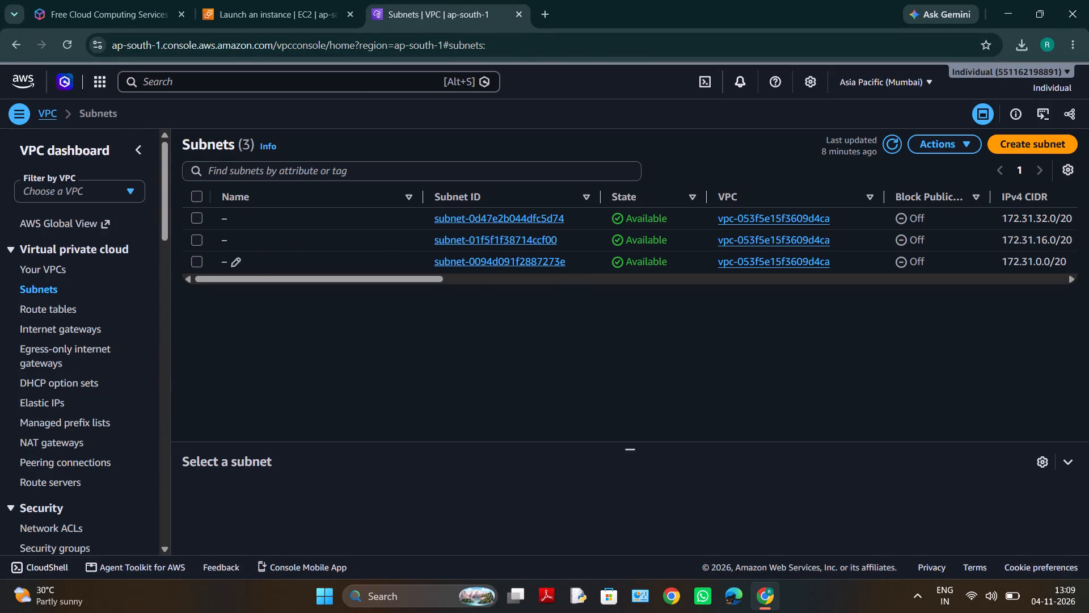
click(193, 257)
scroll(440, 397, down, 9)
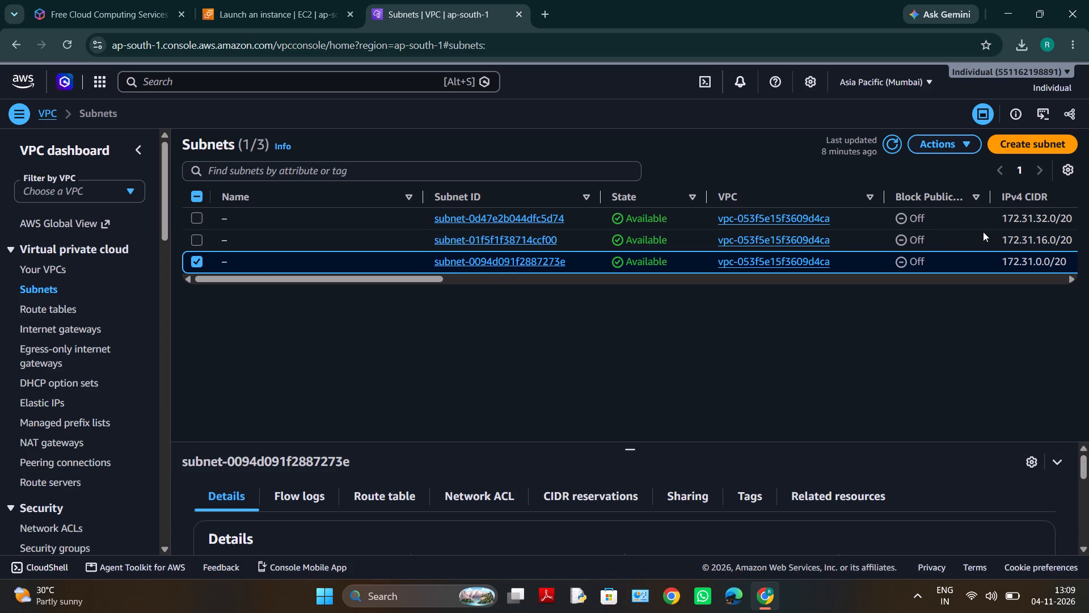
scroll(983, 232, left, 9)
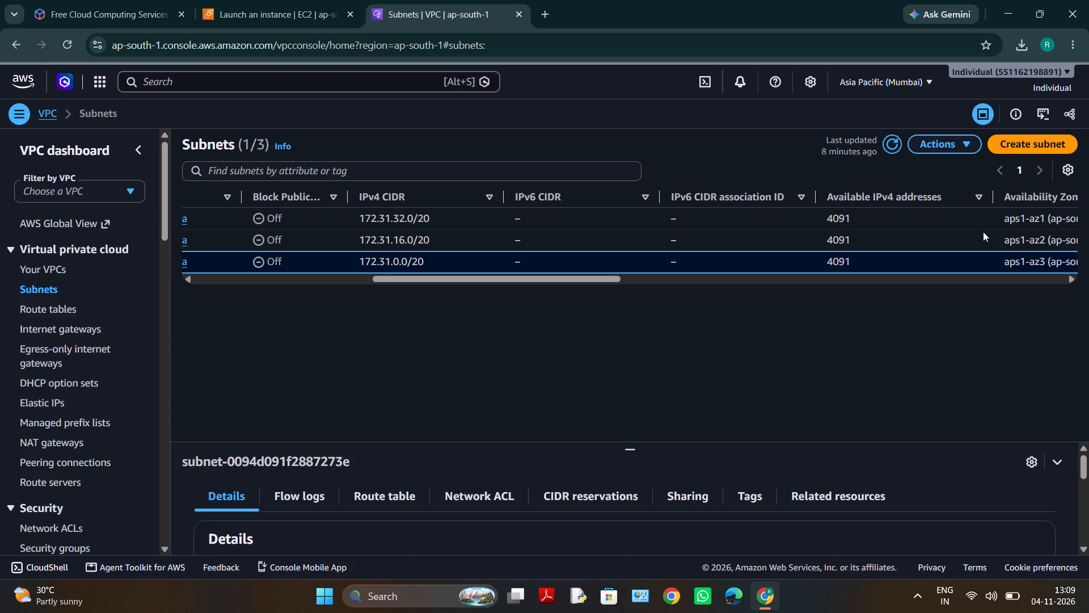
scroll(983, 232, right, 7)
scroll(983, 232, left, 5)
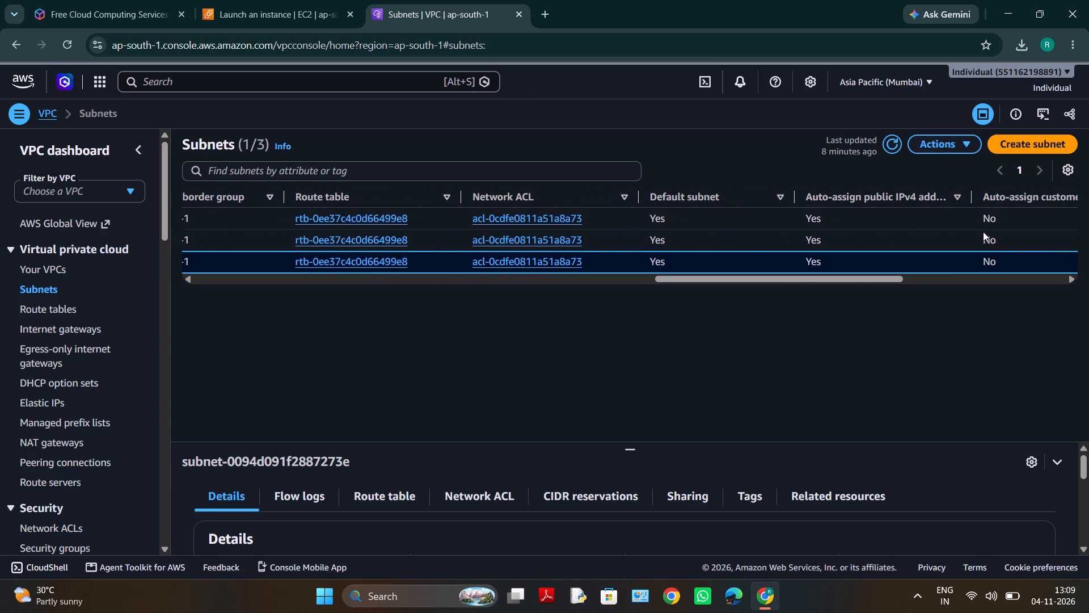
scroll(983, 232, right, 10)
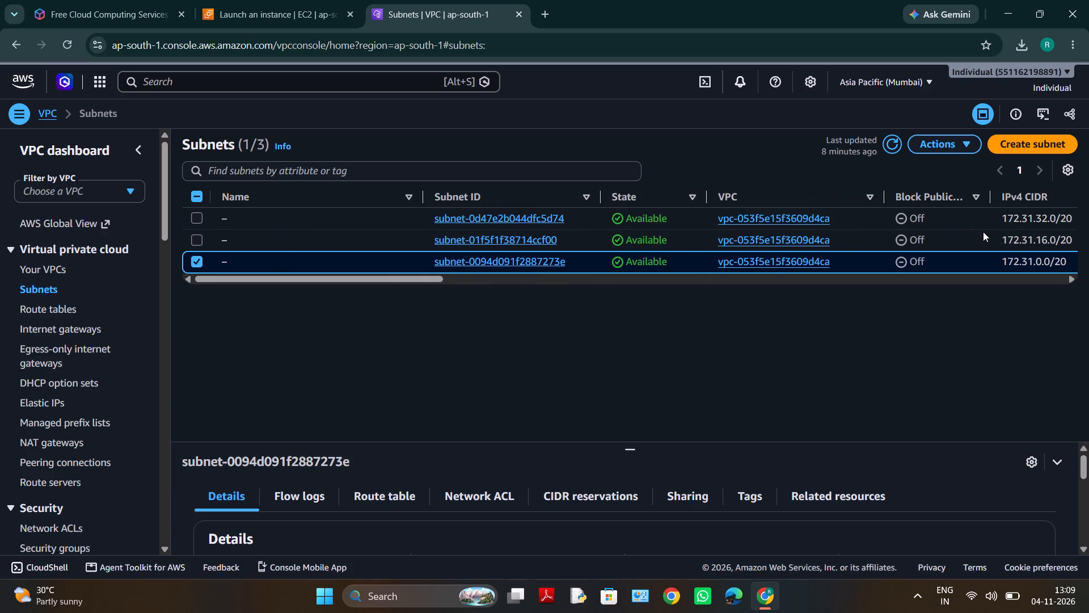
scroll(983, 232, up, 1)
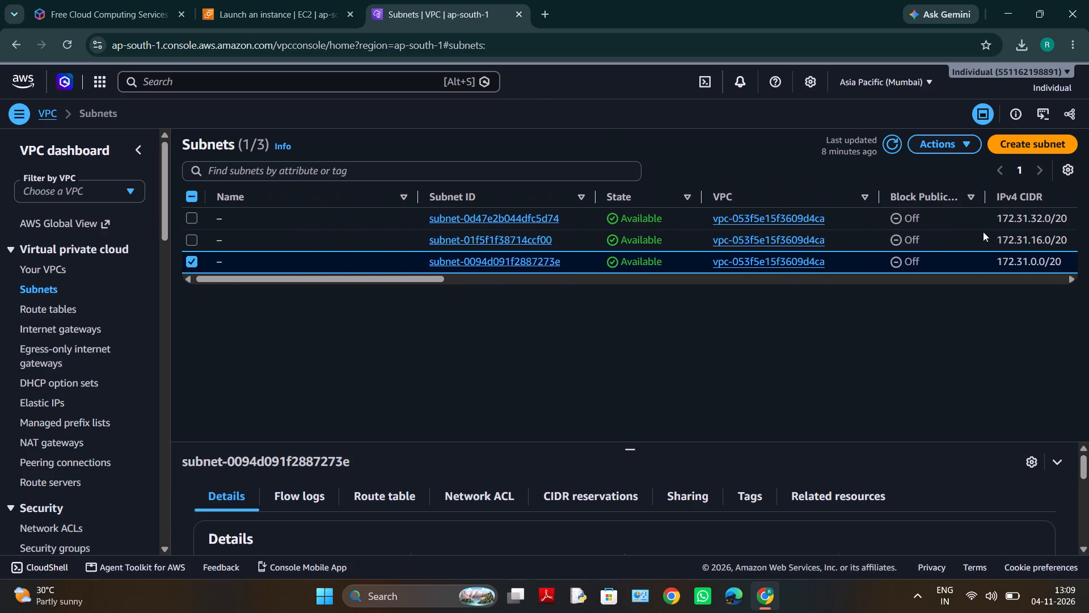
scroll(983, 232, up, 1)
scroll(983, 232, left, 1)
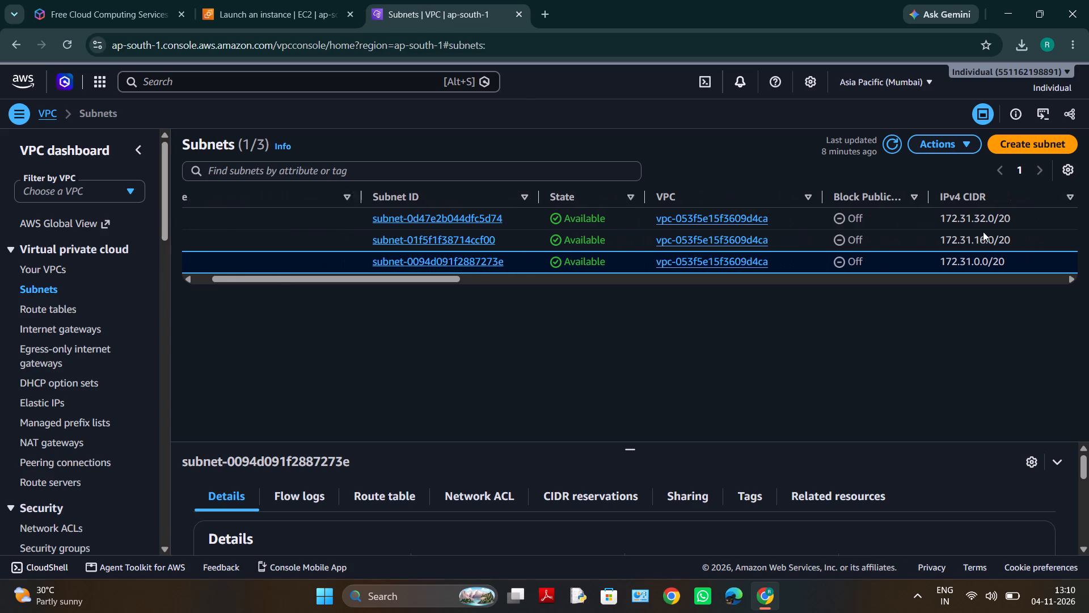
scroll(983, 232, left, 2)
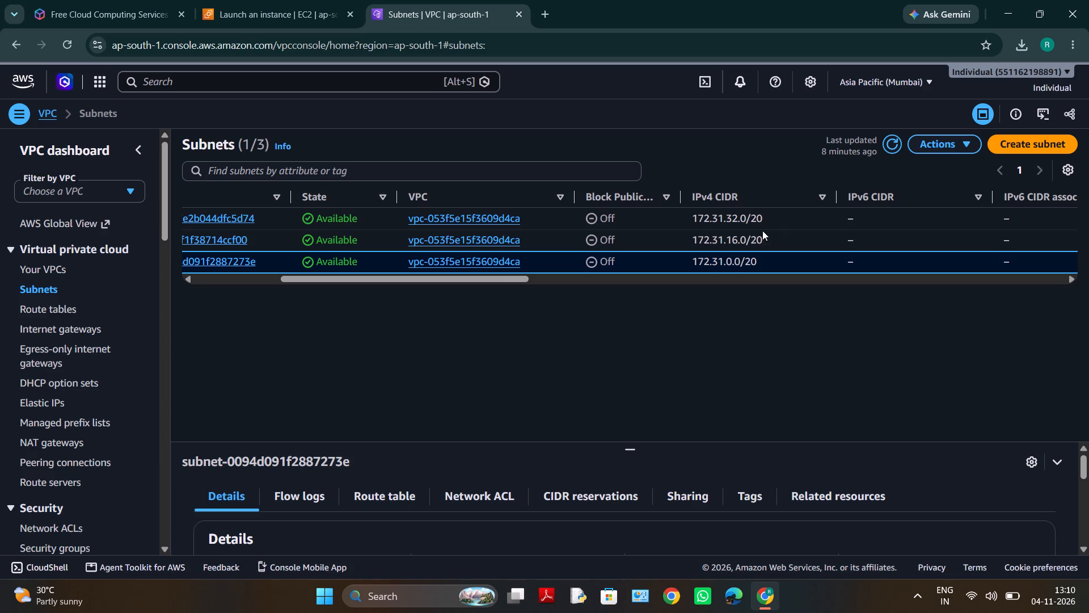
scroll(762, 230, right, 6)
scroll(762, 230, left, 4)
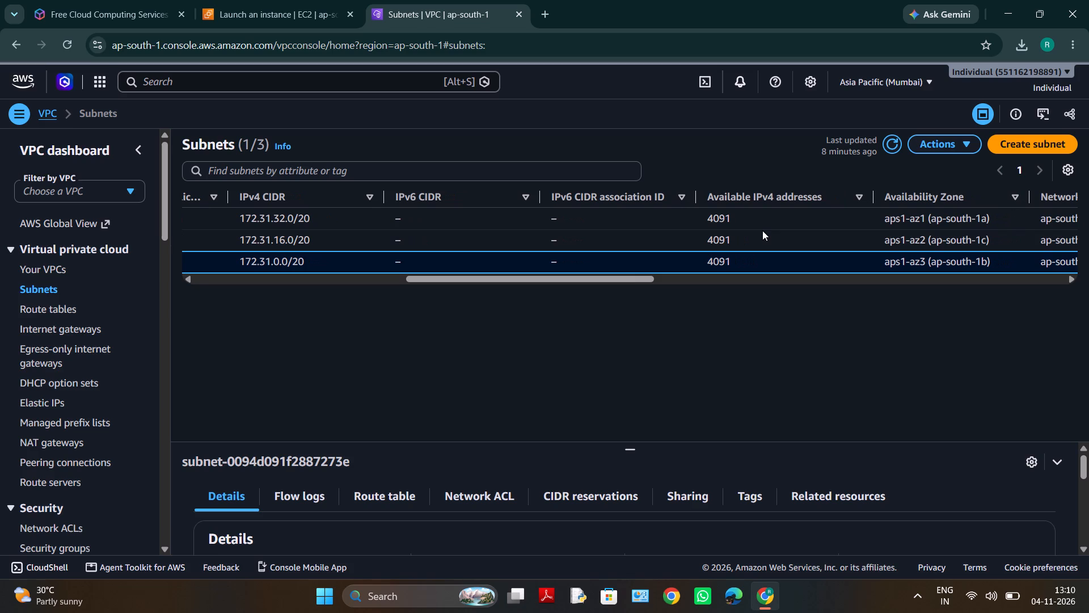
scroll(762, 230, right, 7)
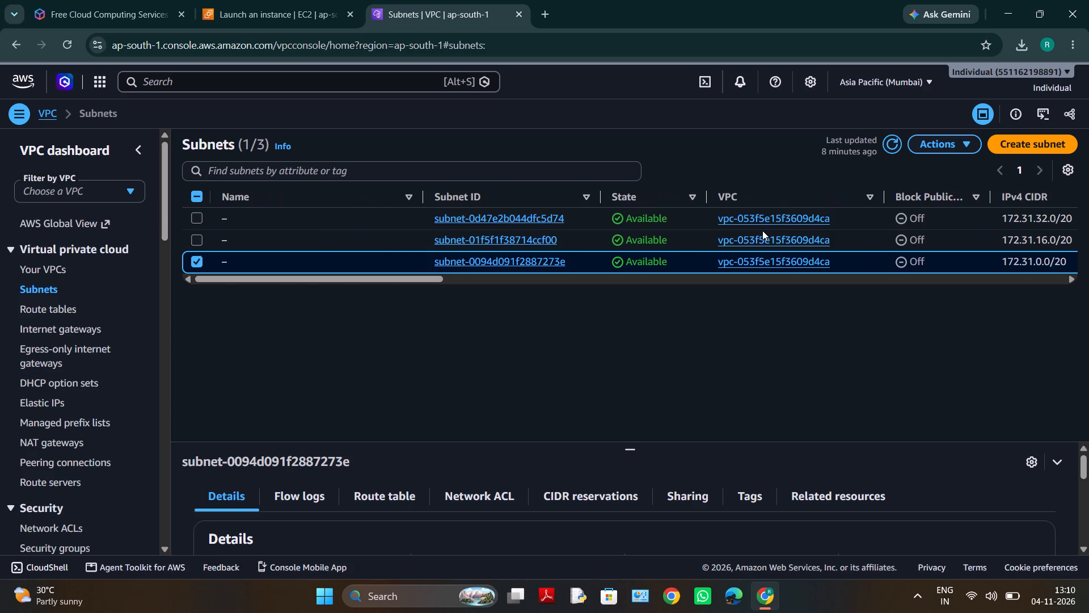
scroll(876, 94, right, 2)
click(462, 11)
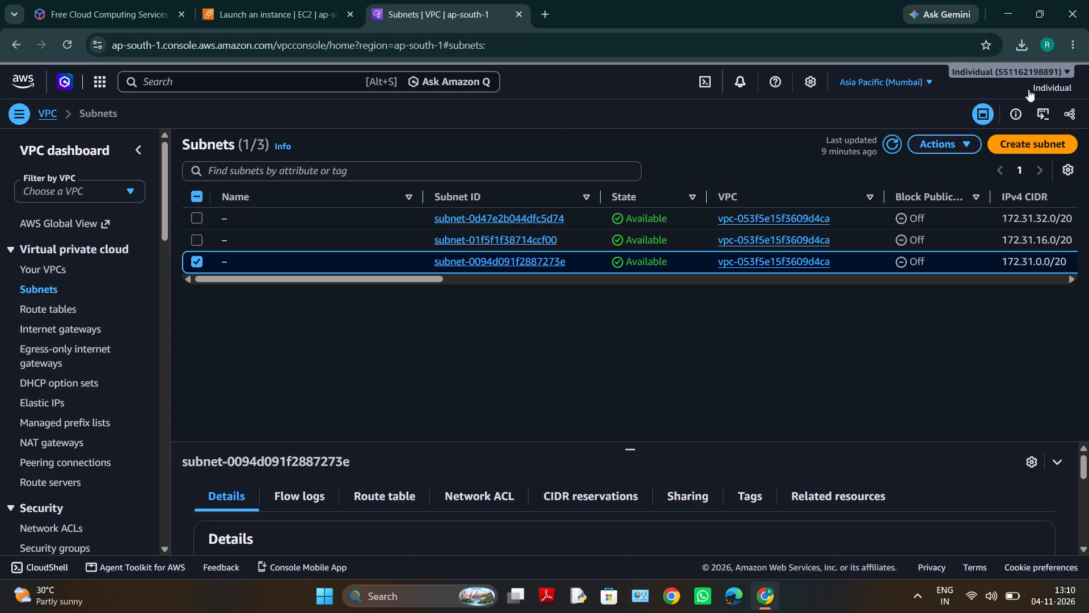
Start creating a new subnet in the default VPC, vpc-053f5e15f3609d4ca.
click(1029, 148)
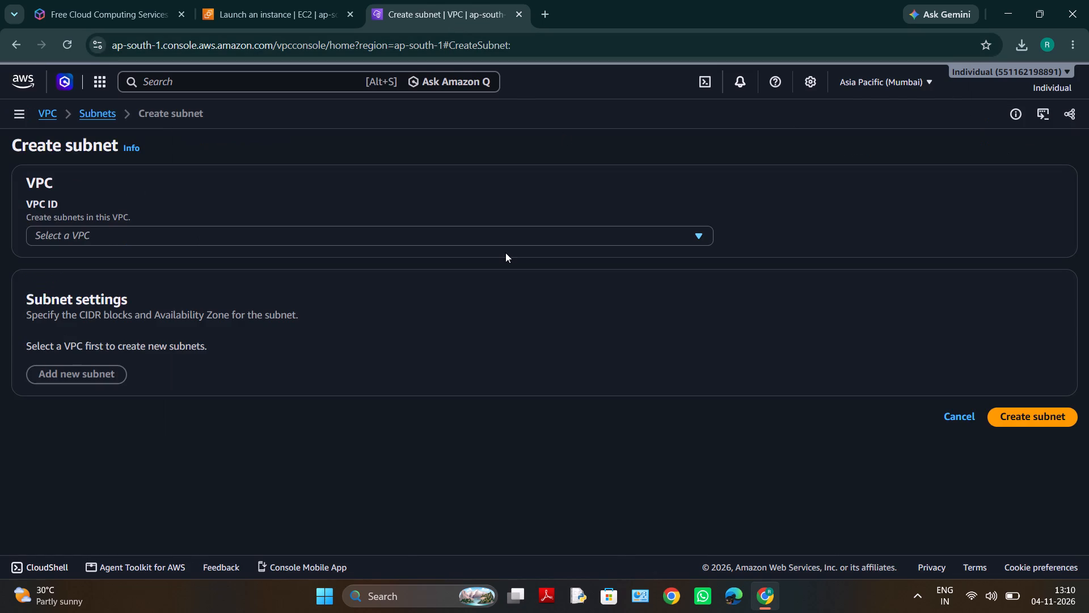
click(700, 235)
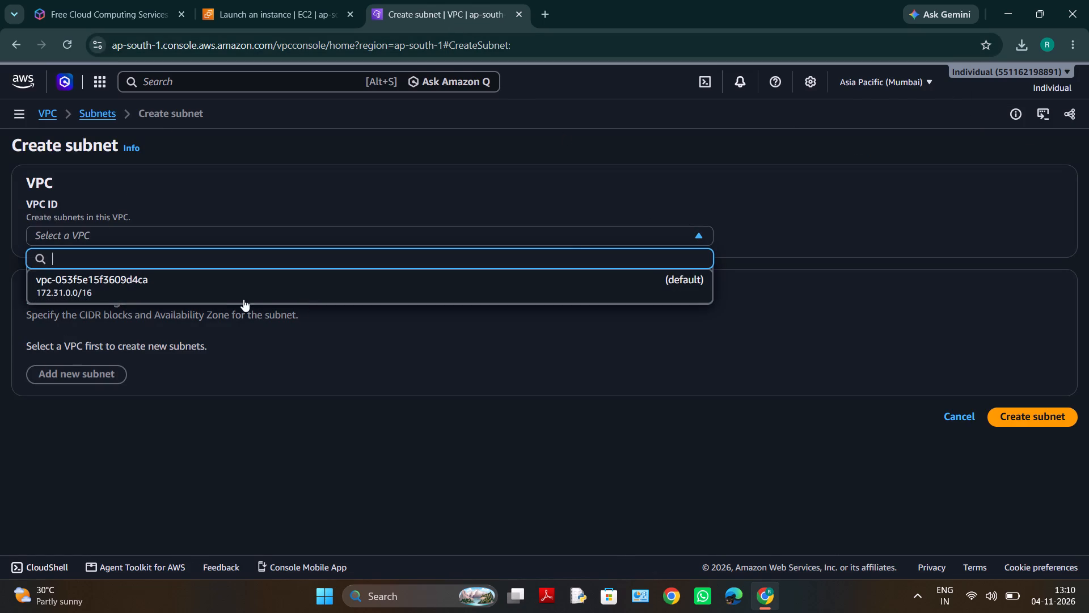
click(246, 285)
Name the new subnet my-own-service-subnet.
scroll(204, 398, down, 1)
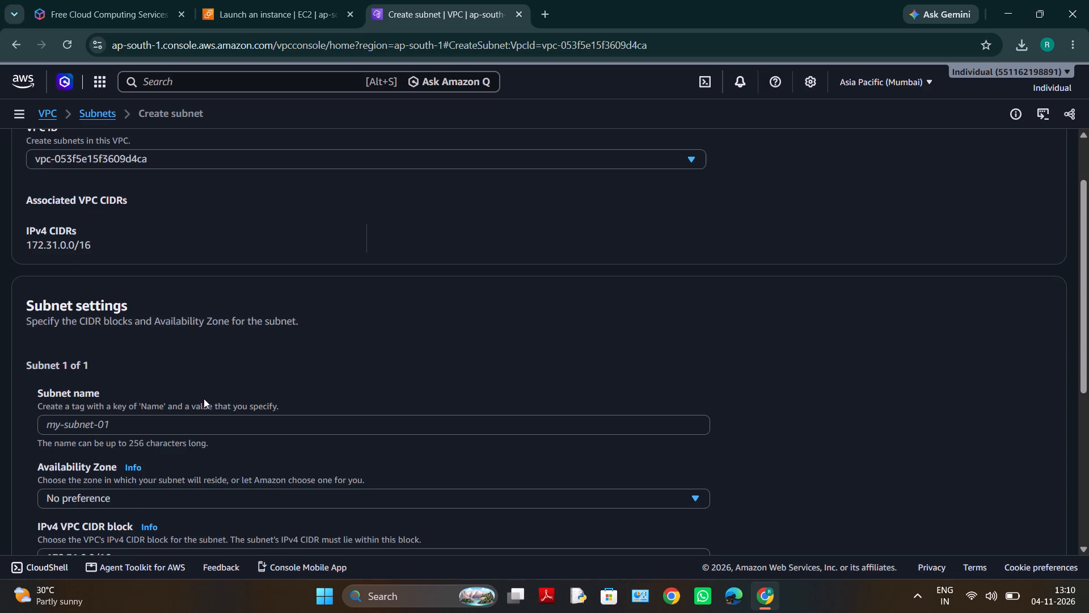
click(171, 419)
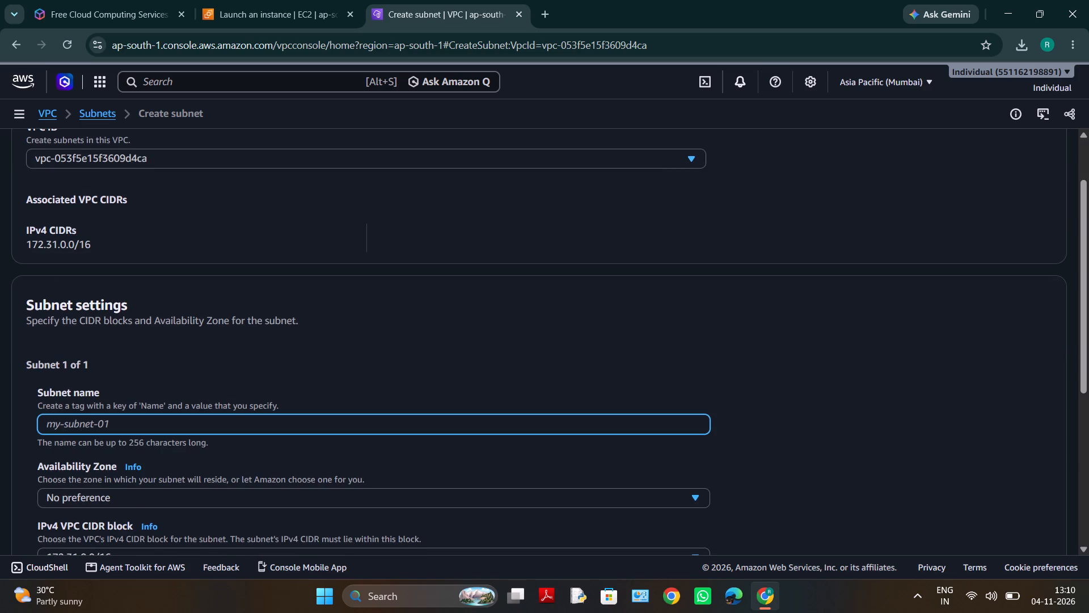
text(my)
text(-own)
text(-service)
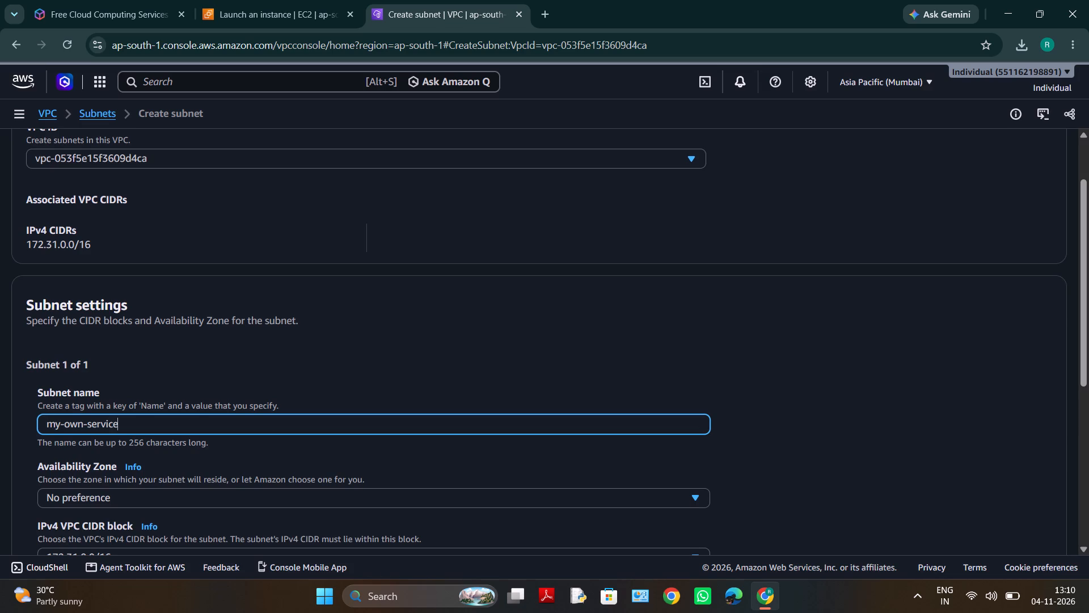
text(-subn)
key(t)
key(BackSpace)
key(w)
key(BackSpace)
text(er)
key(BackSpace)
key(t)
Set the subnet's Availability Zone to Asia Pacific (Mumbai) / aps1-az1 (ap-south-1a).
scroll(143, 470, down, 2)
click(694, 356)
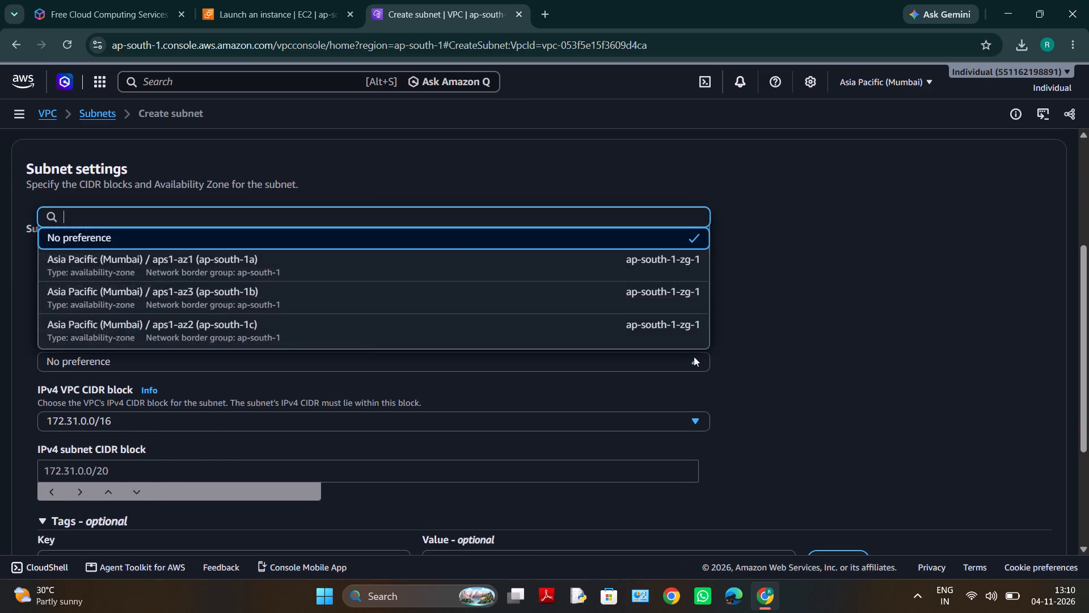
click(330, 263)
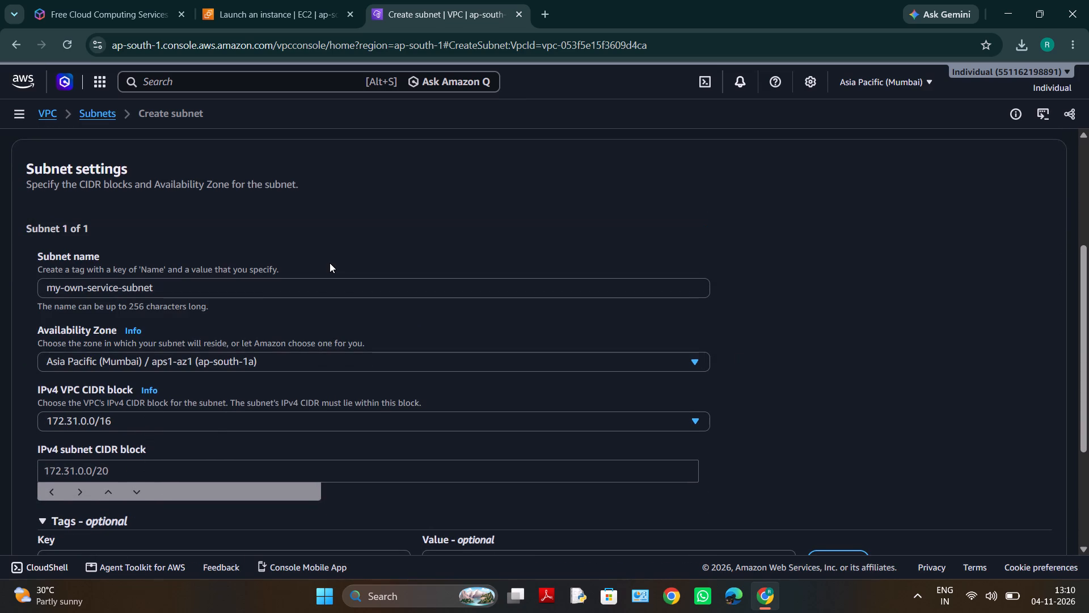
Set the IPv4 subnet CIDR block to 172.31.48.0/20 and create the subnet.
click(196, 470)
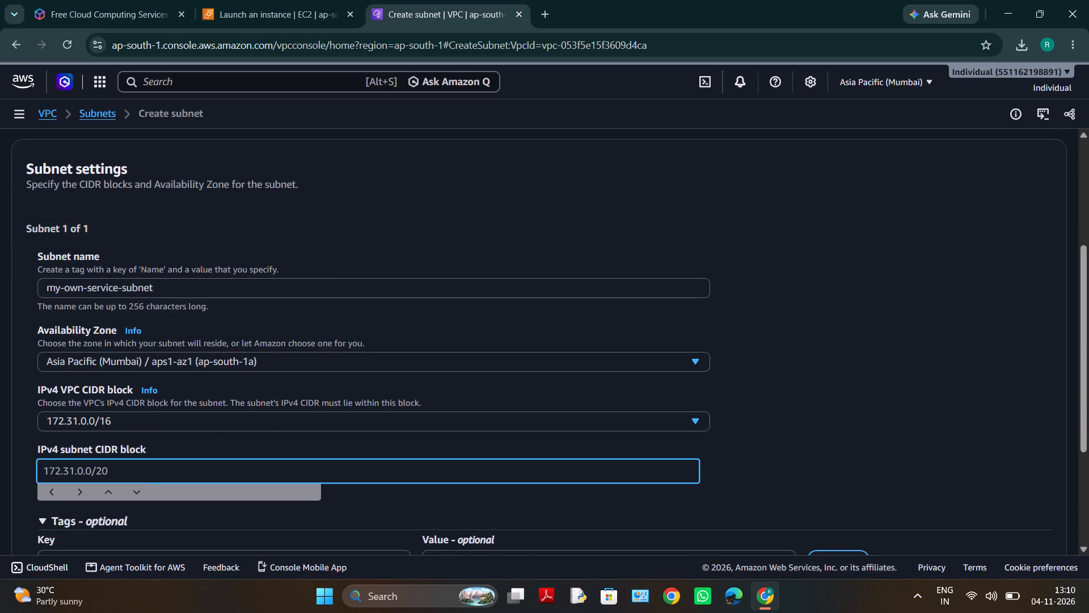
key(1)
key(7)
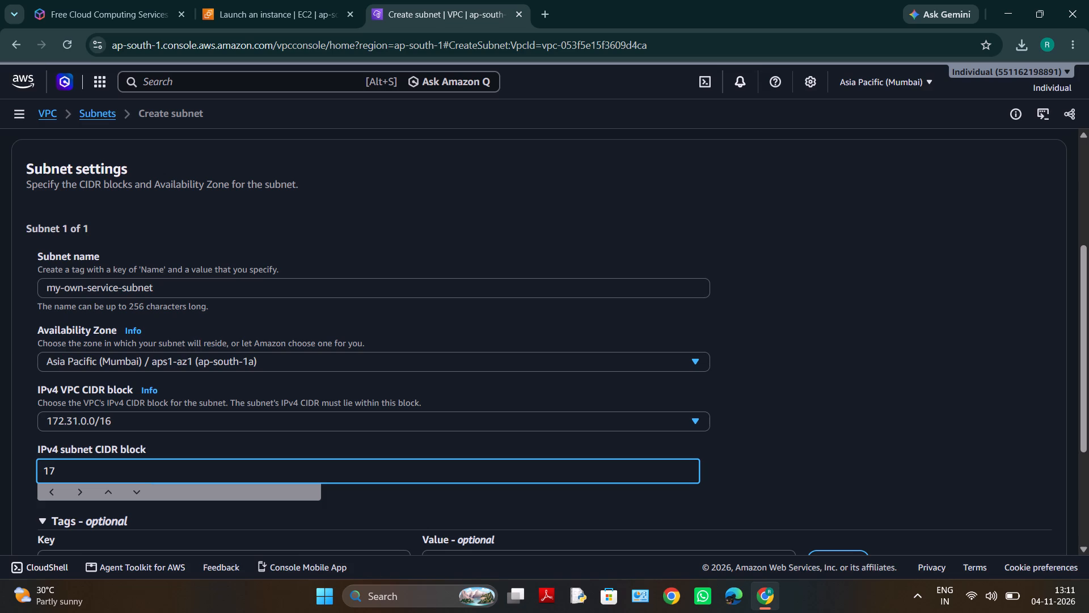
text(2.31.)
text(48)
text(.0)
text(/20)
scroll(282, 483, down, 4)
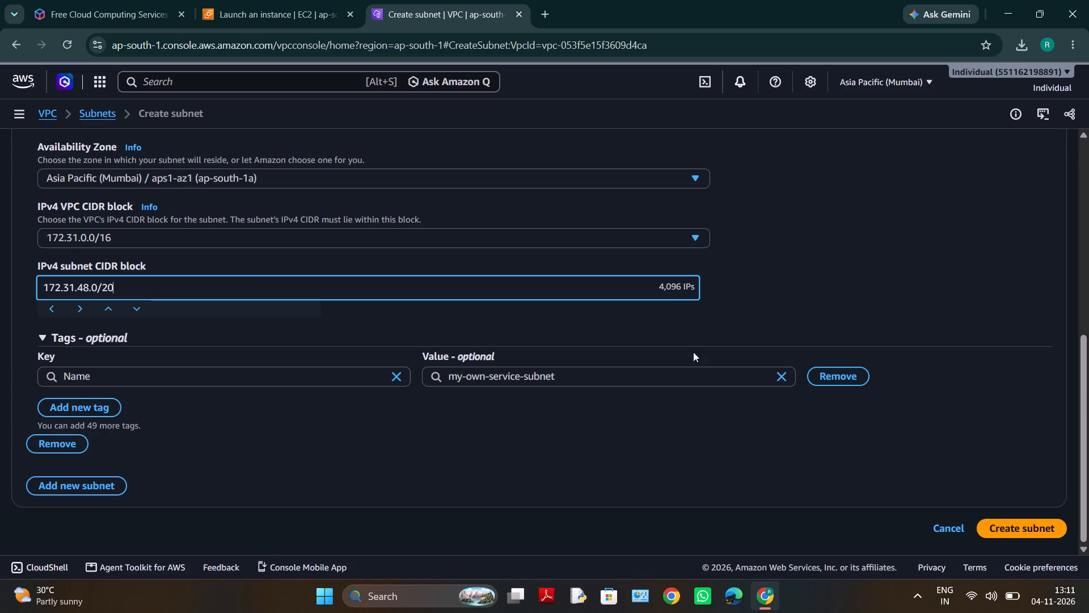
click(997, 532)
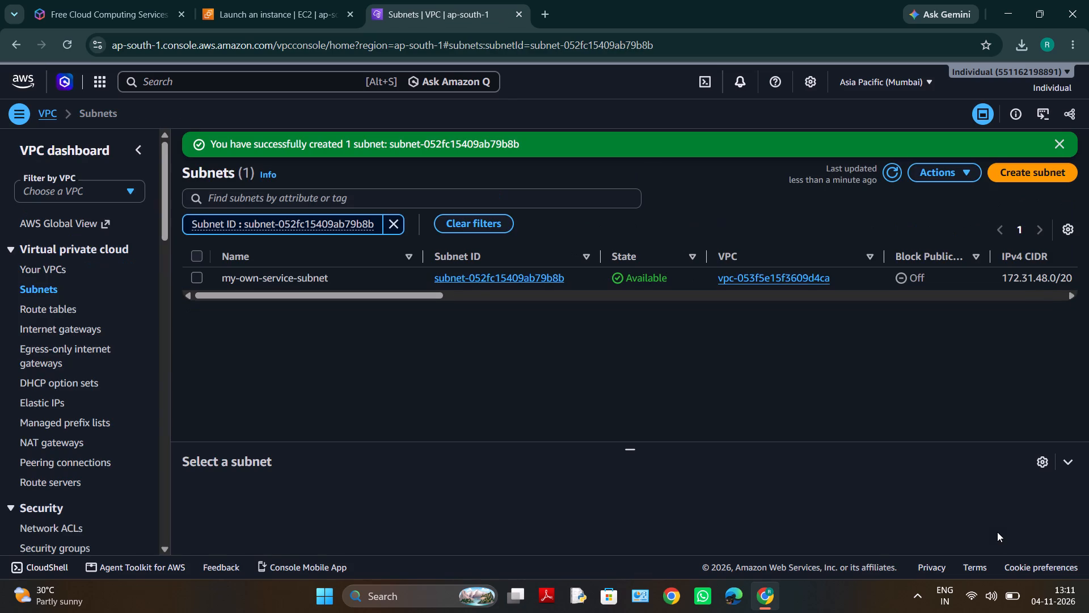
Return to the EC2 instance launch form and choose my-own-service-subnet as the instance's subnet.
click(255, 14)
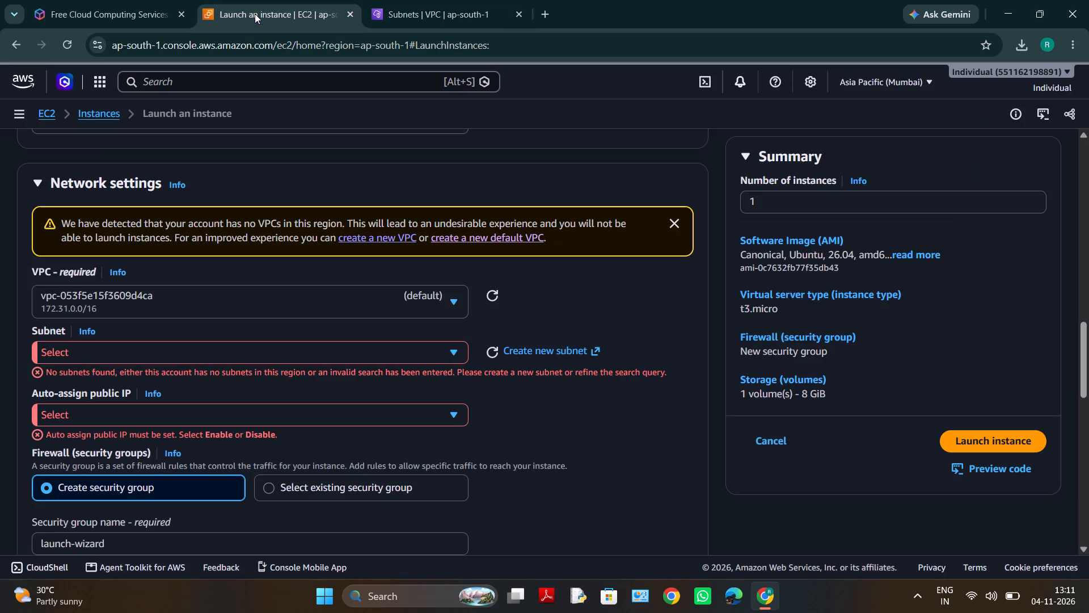
click(452, 351)
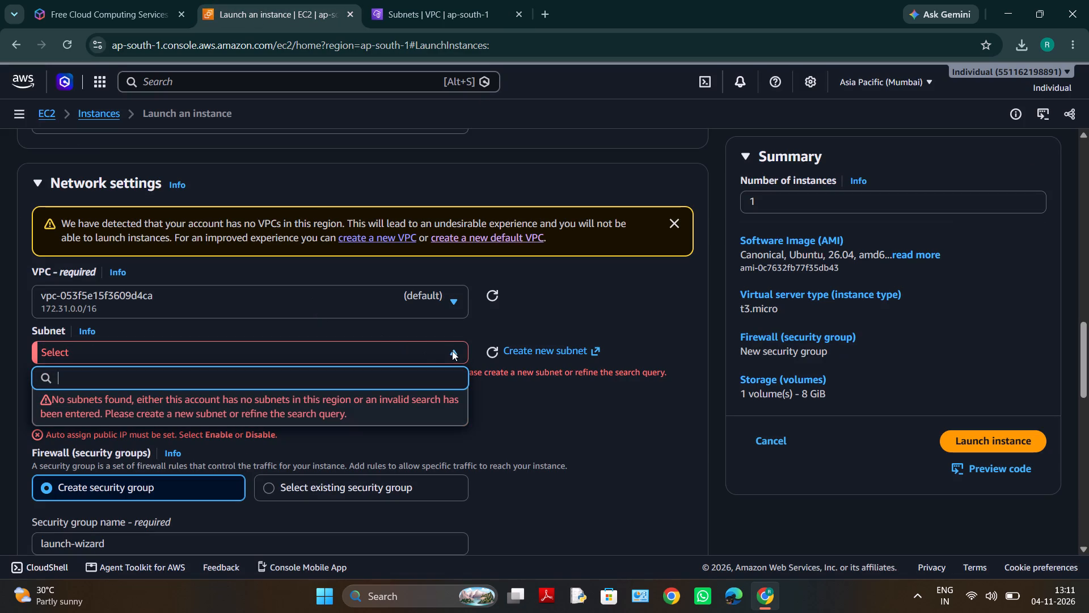
text(my)
key(minus)
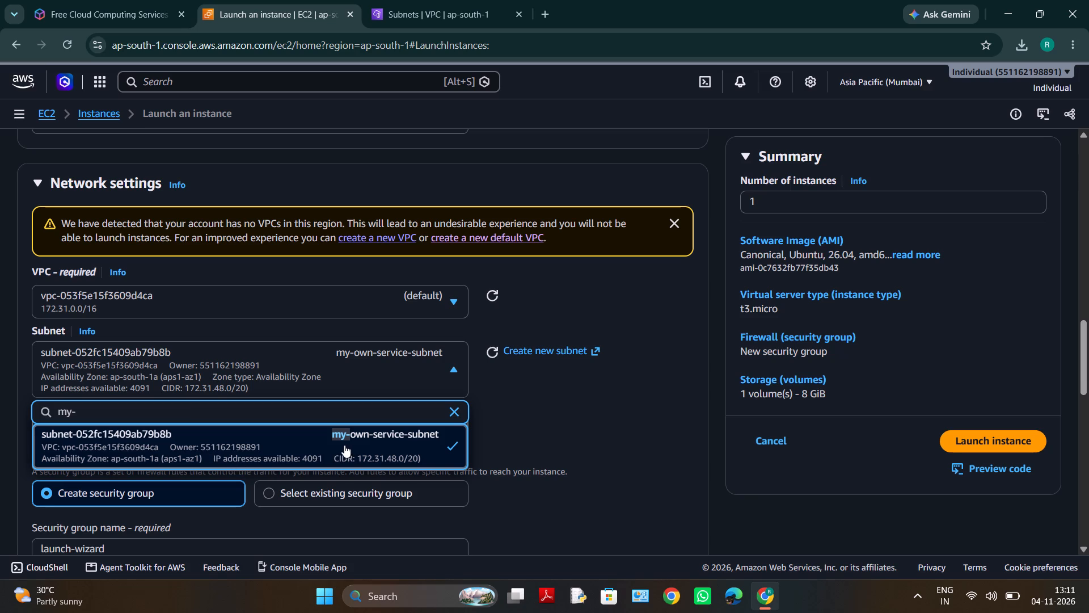
click(344, 445)
scroll(267, 427, down, 1)
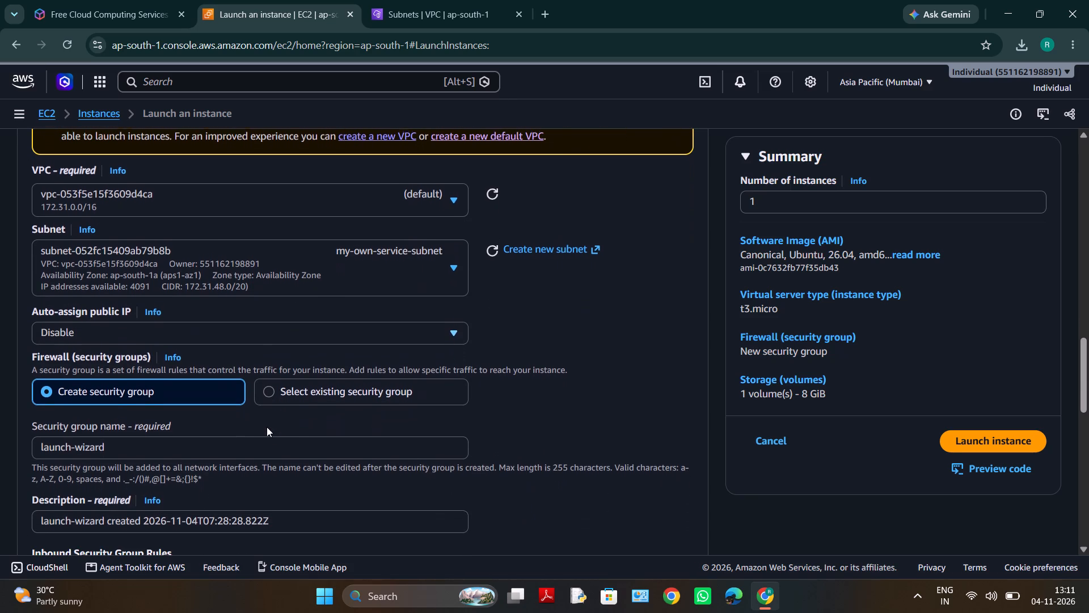
Review the remaining network, security group and storage settings, and launch the My-Own-Service instance.
scroll(267, 427, down, 2)
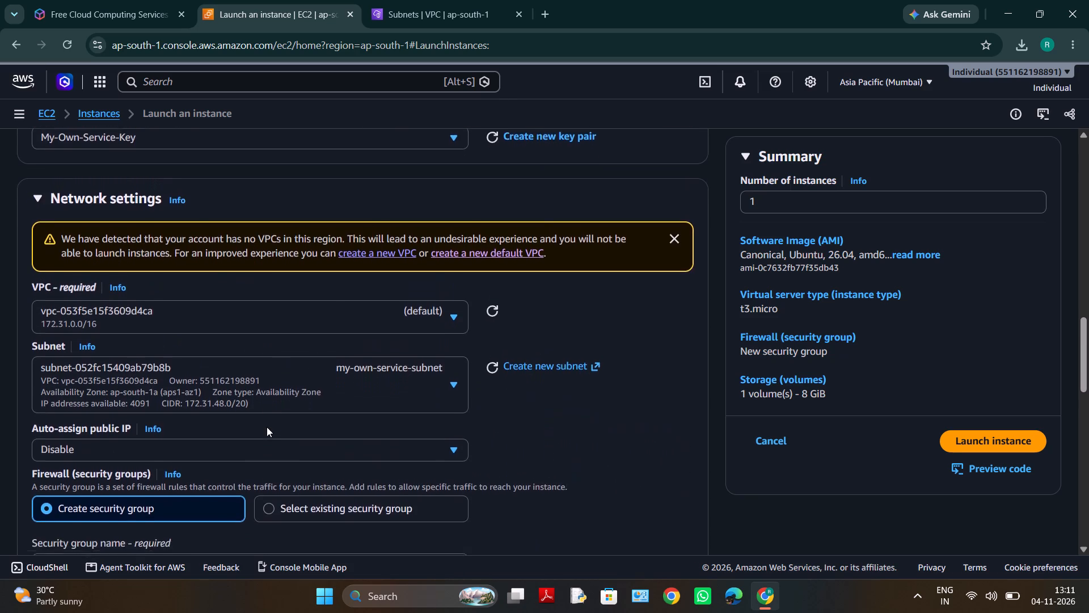
scroll(267, 427, down, 1)
scroll(281, 369, down, 4)
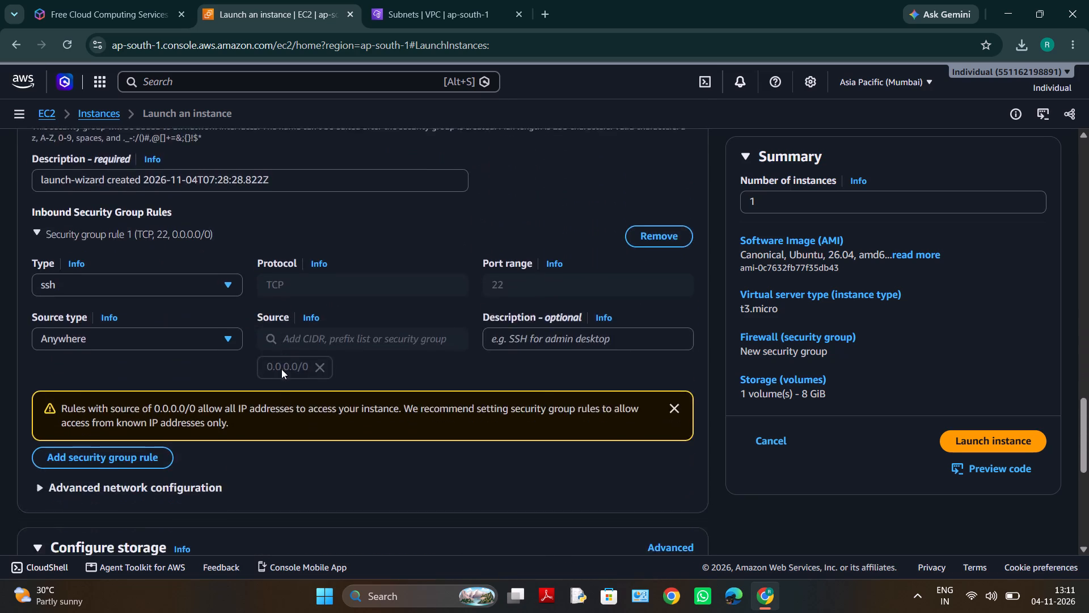
scroll(281, 369, down, 6)
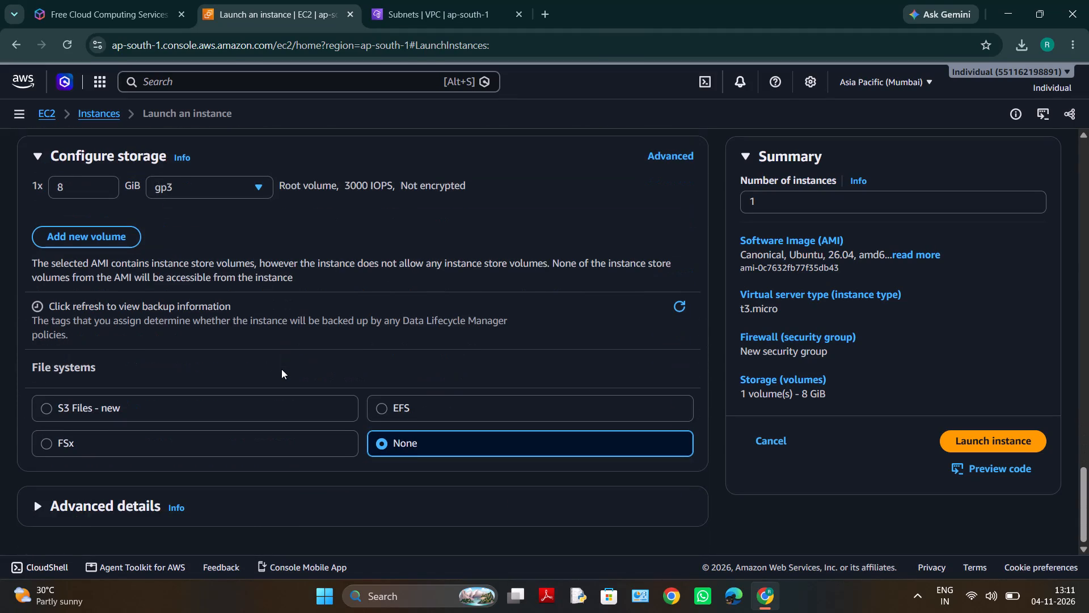
scroll(281, 369, down, 2)
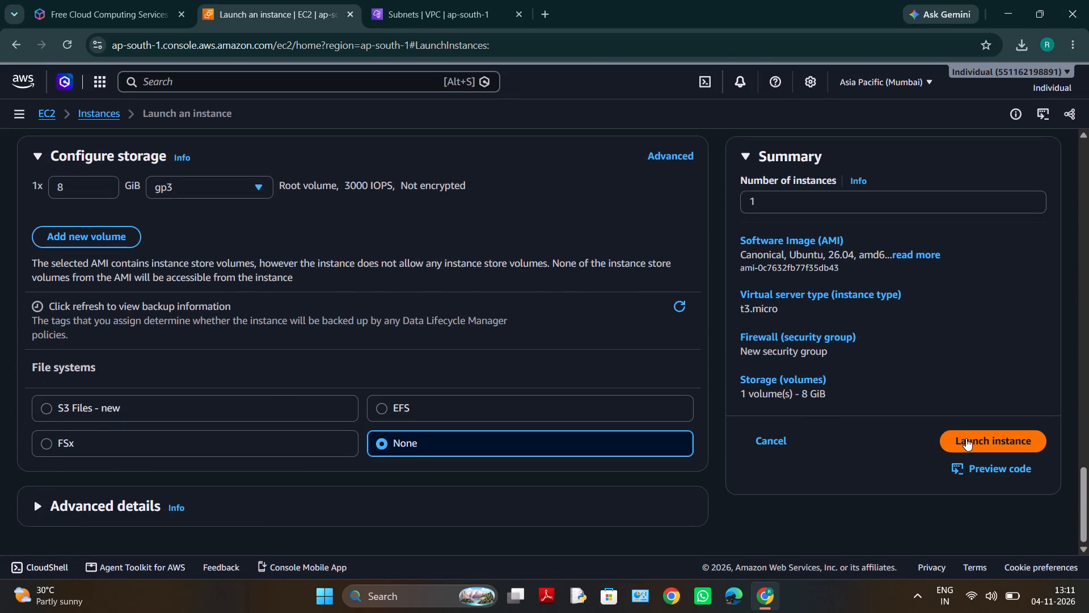
click(966, 438)
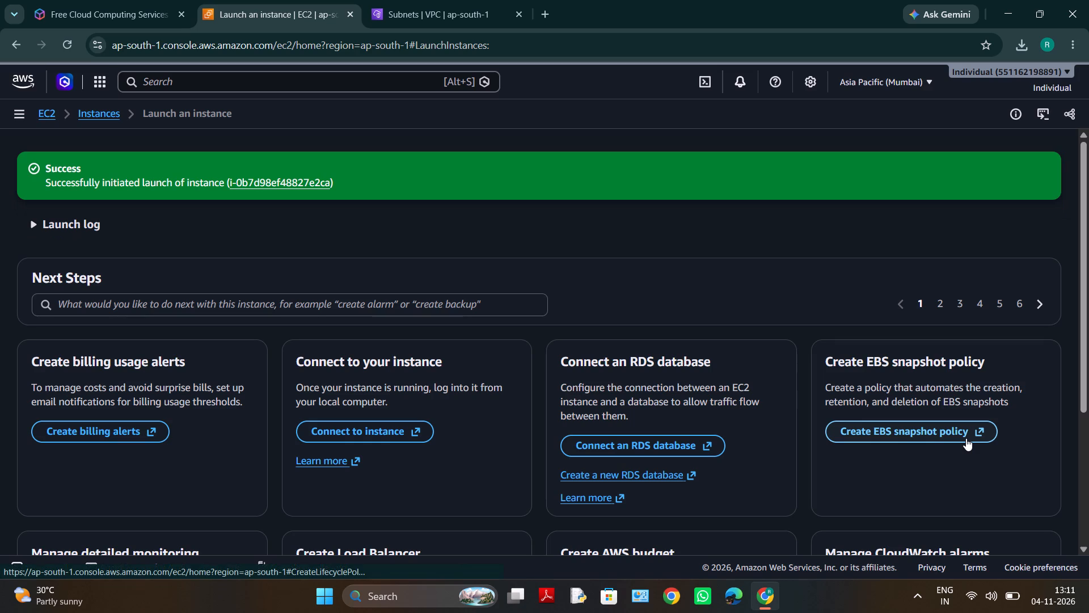
Open the list of all EC2 instances from the launch confirmation page.
scroll(840, 436, down, 3)
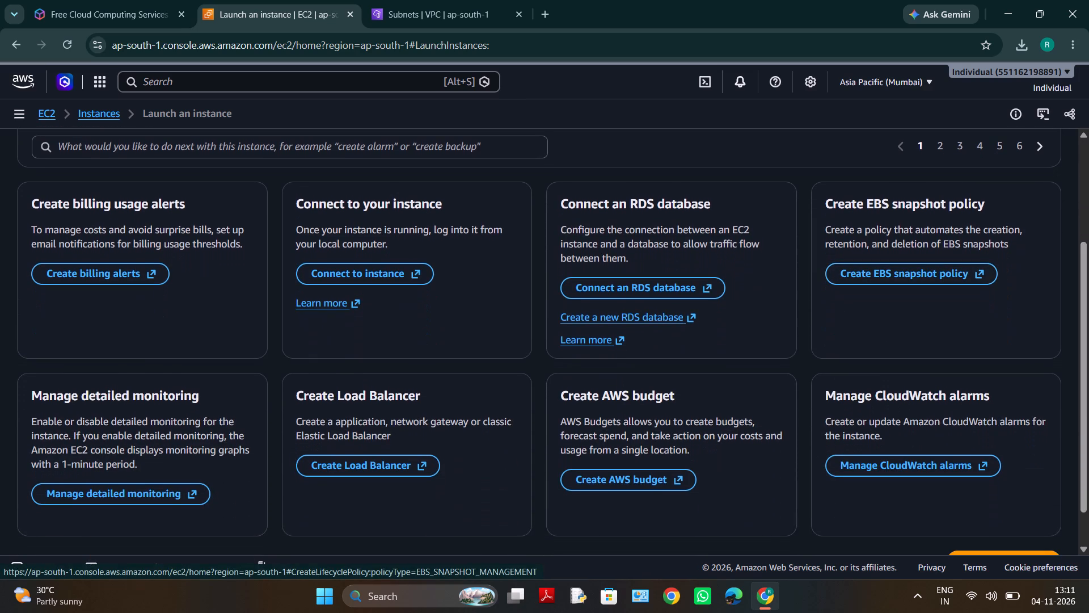
scroll(840, 436, down, 3)
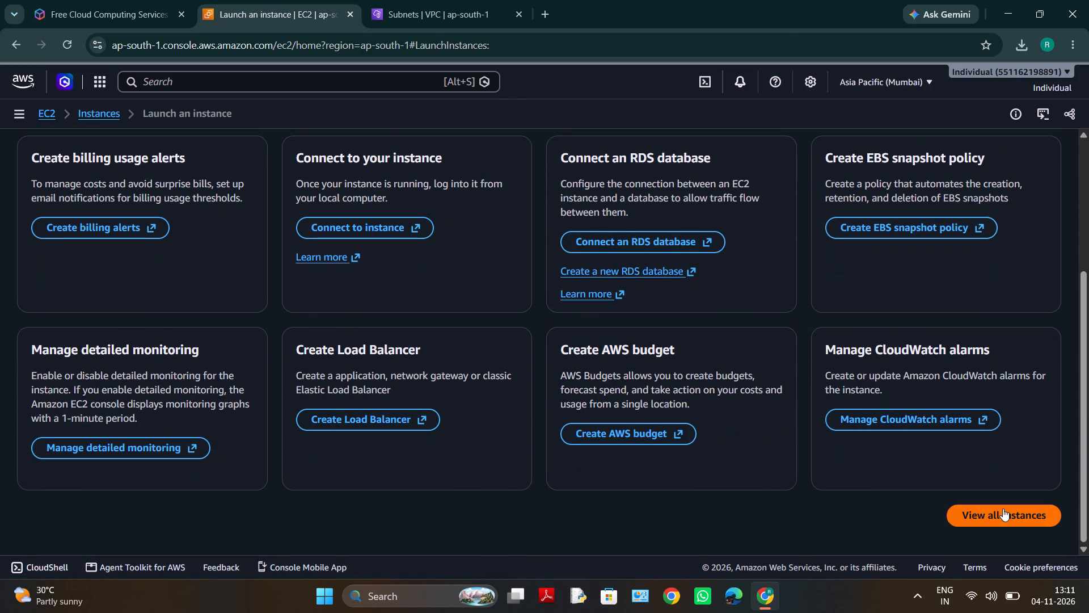
click(1003, 509)
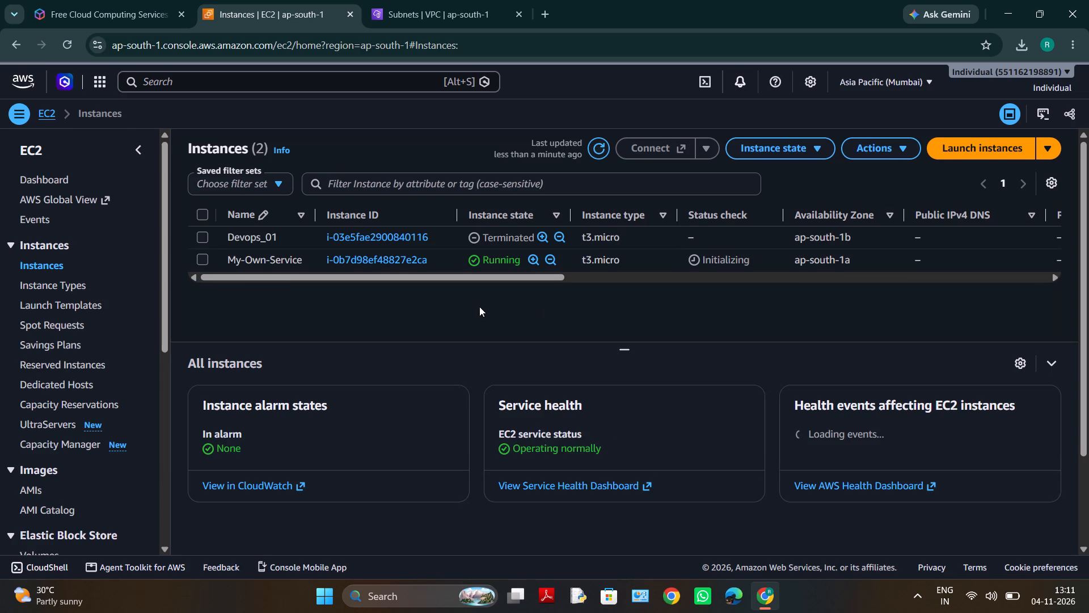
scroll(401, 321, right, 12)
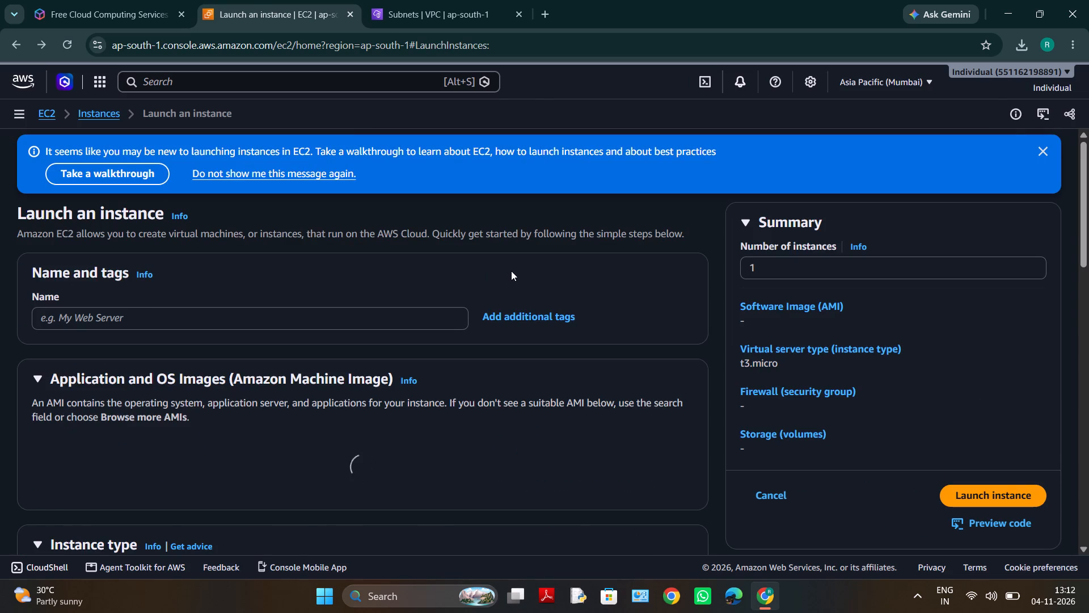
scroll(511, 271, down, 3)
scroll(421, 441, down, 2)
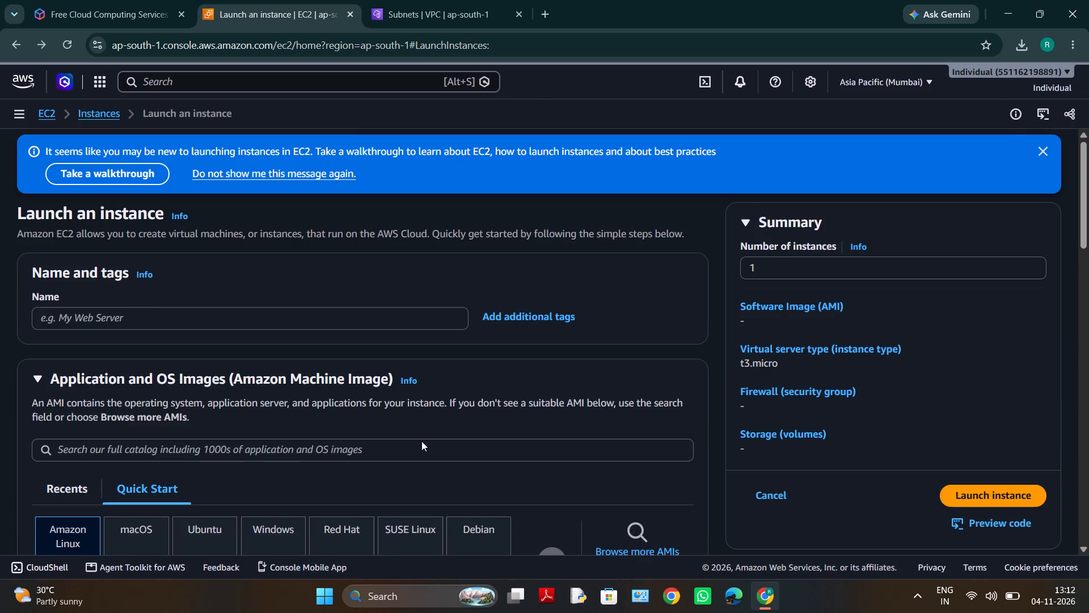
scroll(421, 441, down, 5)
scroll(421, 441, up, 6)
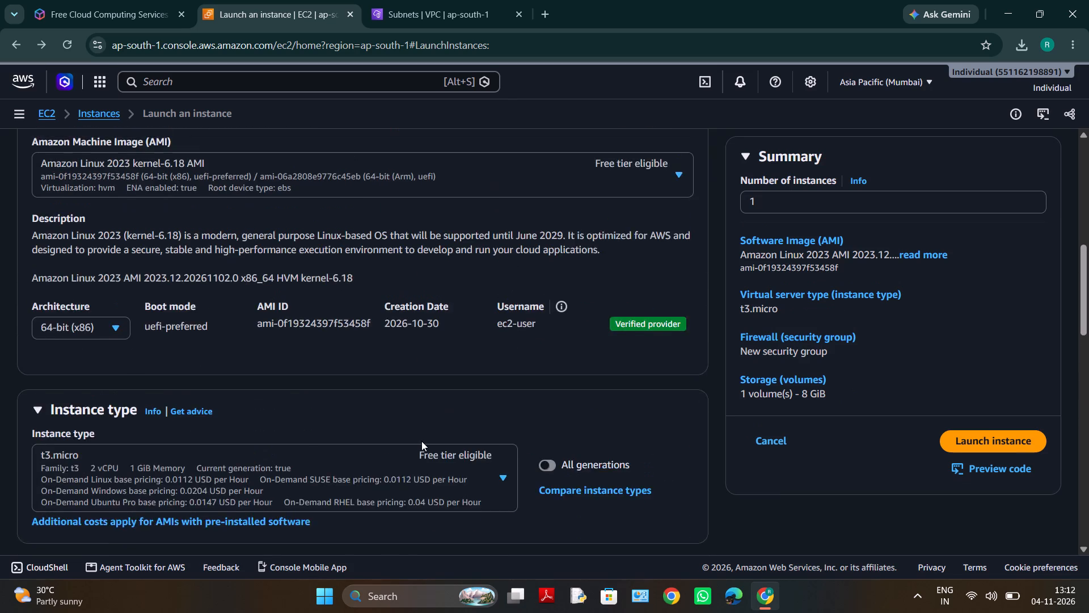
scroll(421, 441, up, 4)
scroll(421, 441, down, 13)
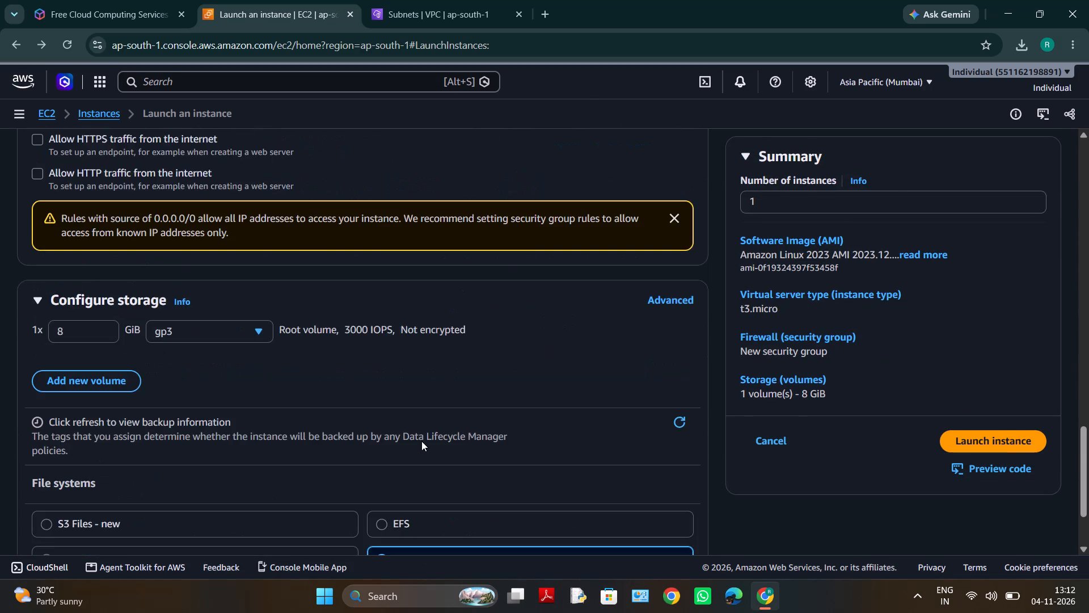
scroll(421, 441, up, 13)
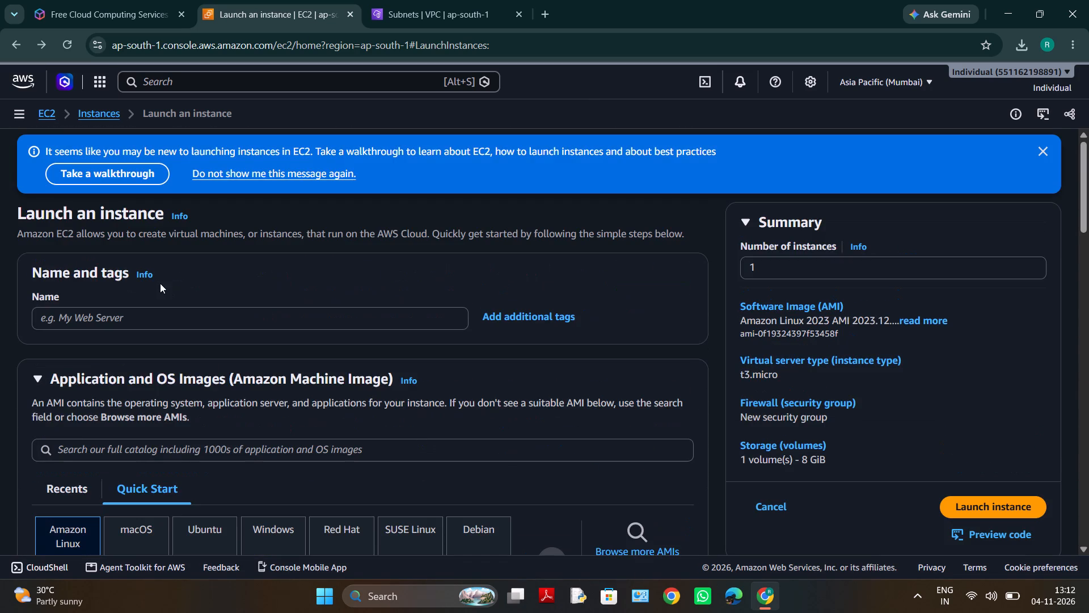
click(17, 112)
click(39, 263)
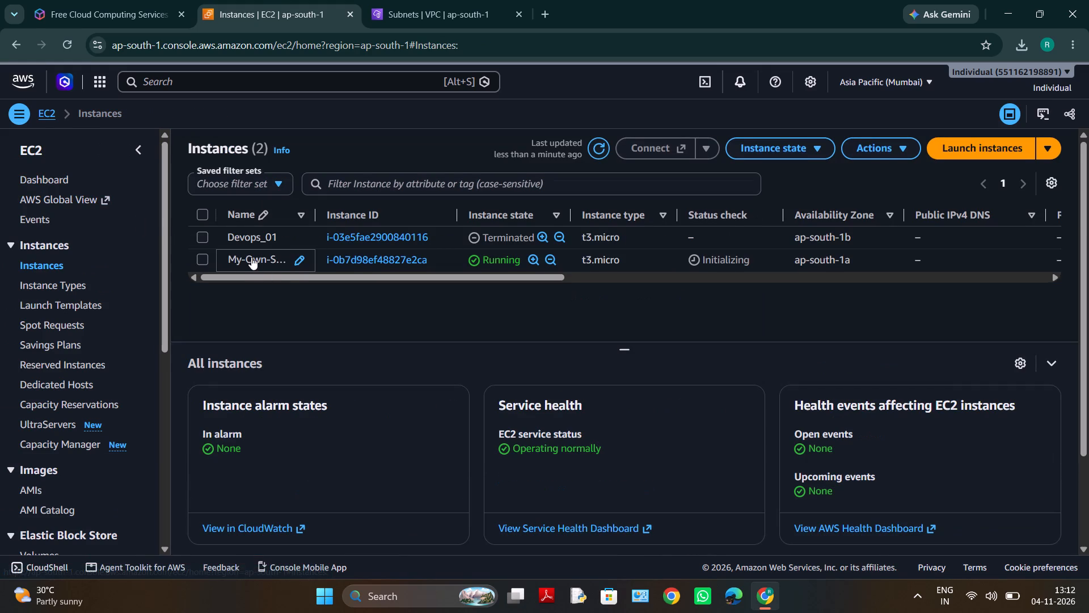
Select the My-Own-Service instance and examine its details, available actions and instance state options.
double_click(251, 257)
scroll(631, 443, down, 3)
click(896, 145)
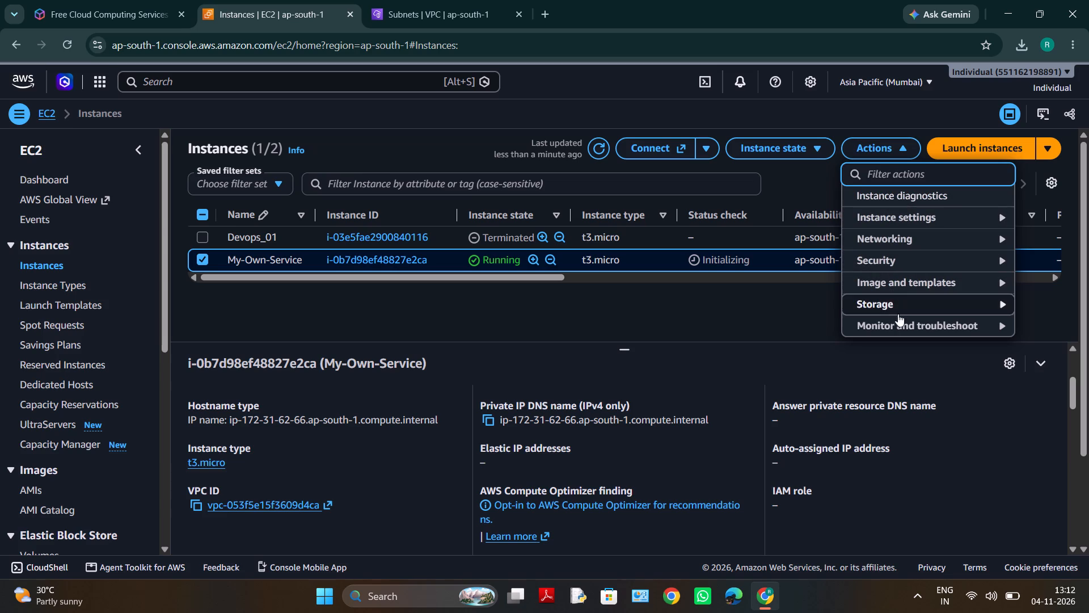
click(816, 145)
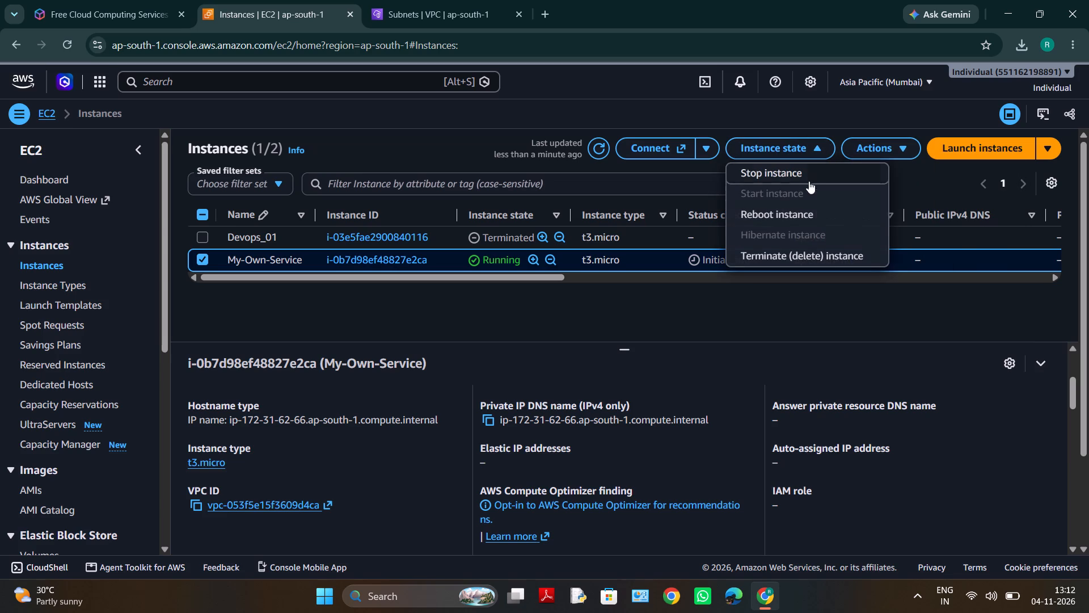
scroll(693, 393, down, 6)
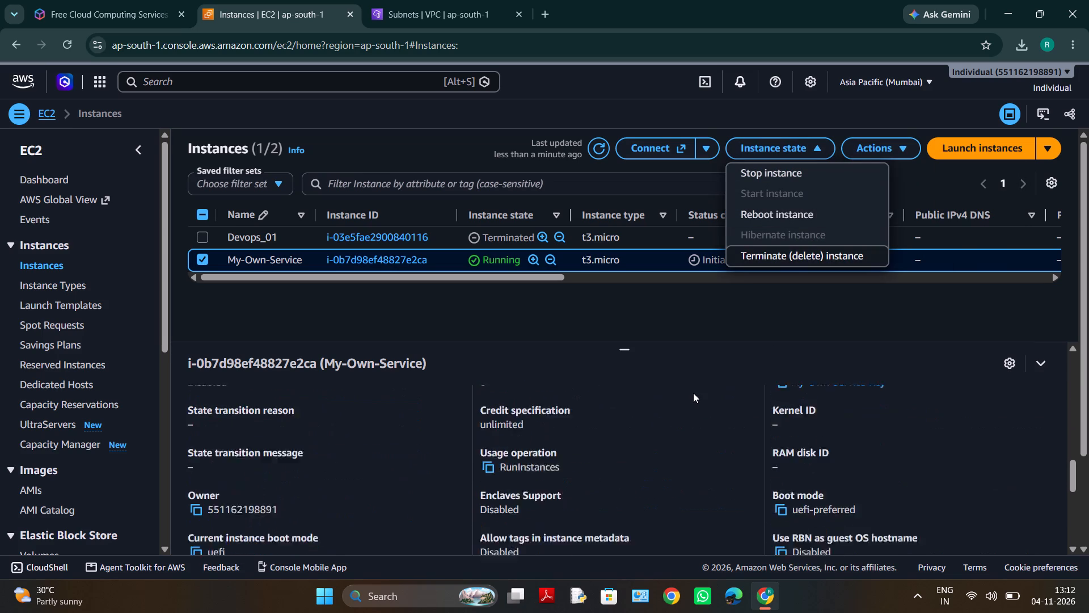
scroll(693, 393, down, 4)
scroll(693, 393, up, 3)
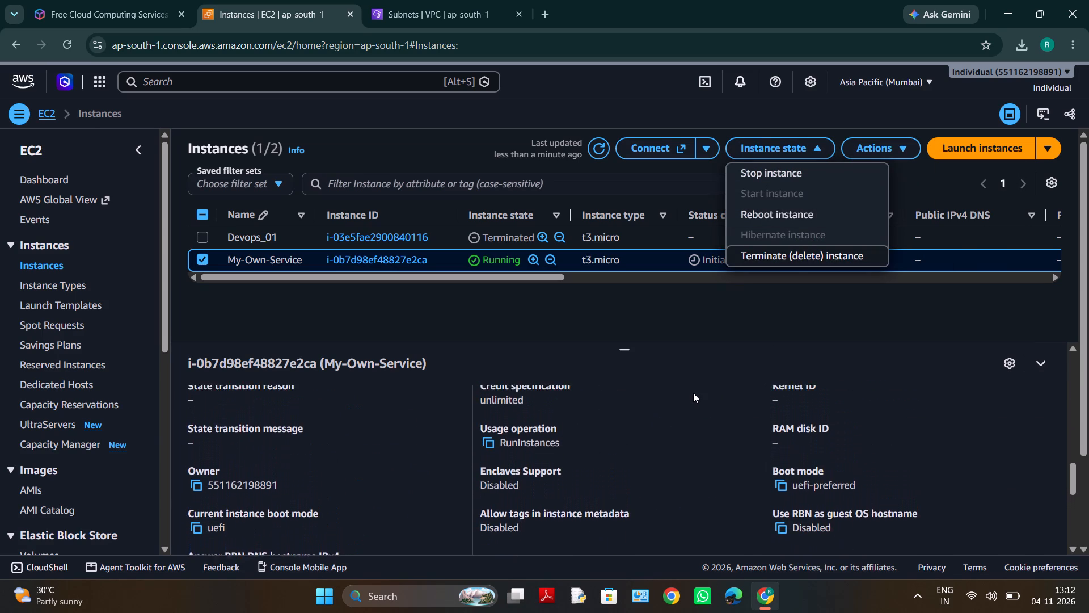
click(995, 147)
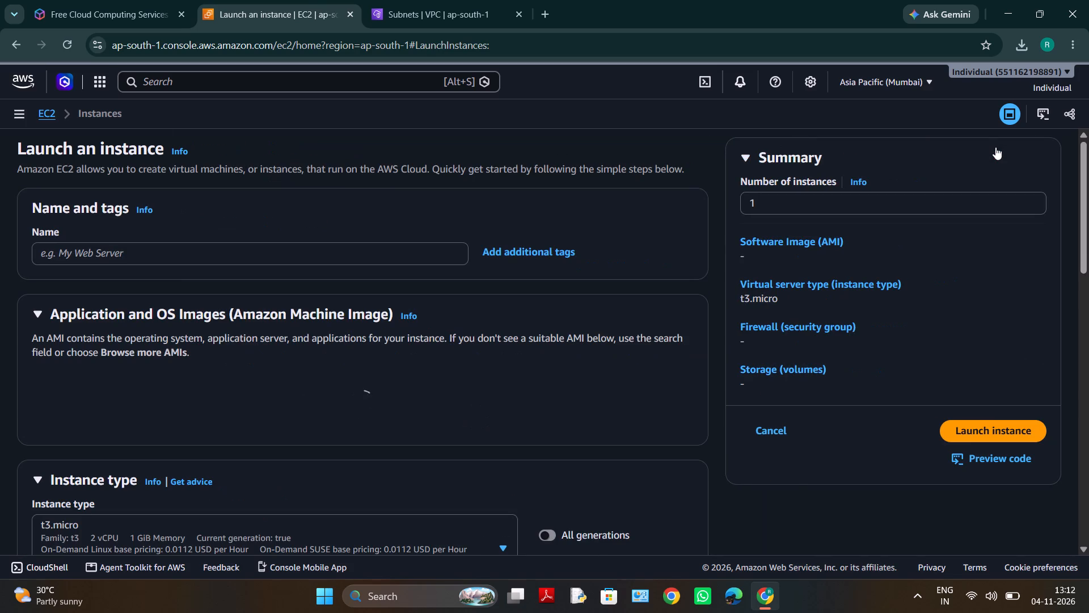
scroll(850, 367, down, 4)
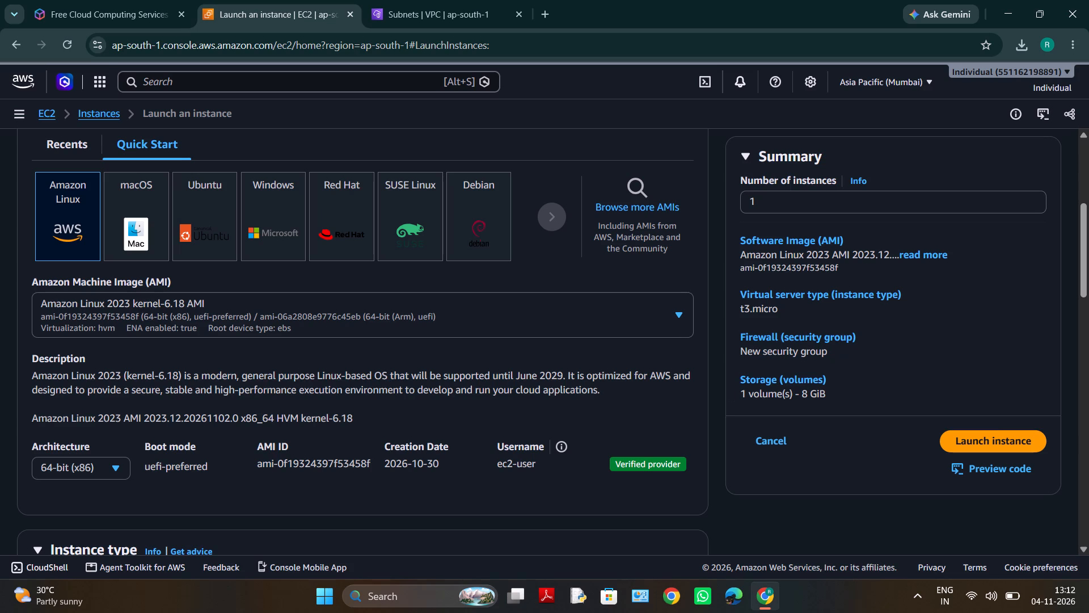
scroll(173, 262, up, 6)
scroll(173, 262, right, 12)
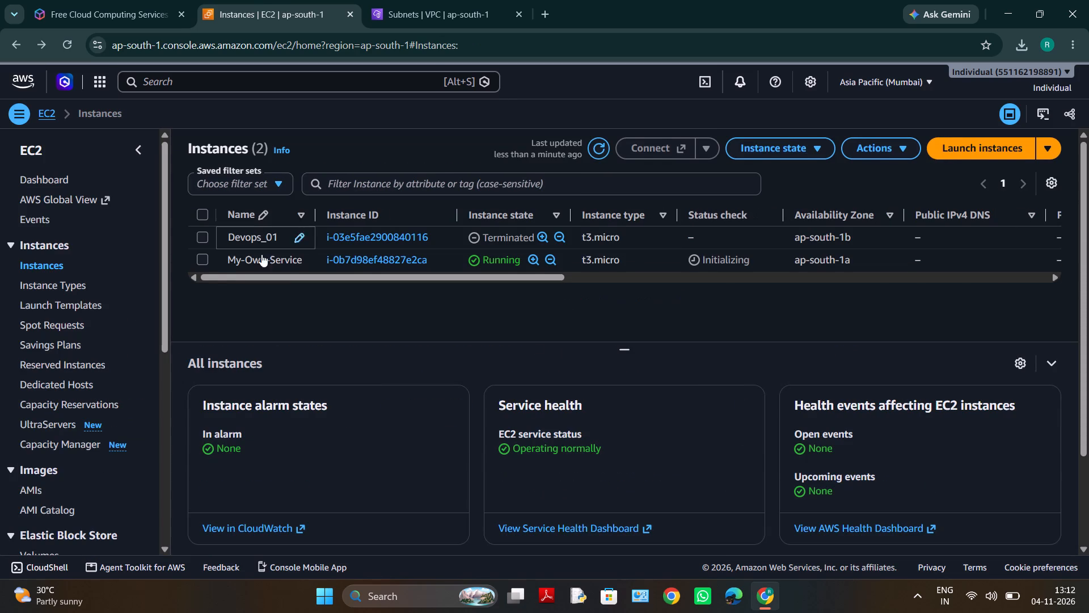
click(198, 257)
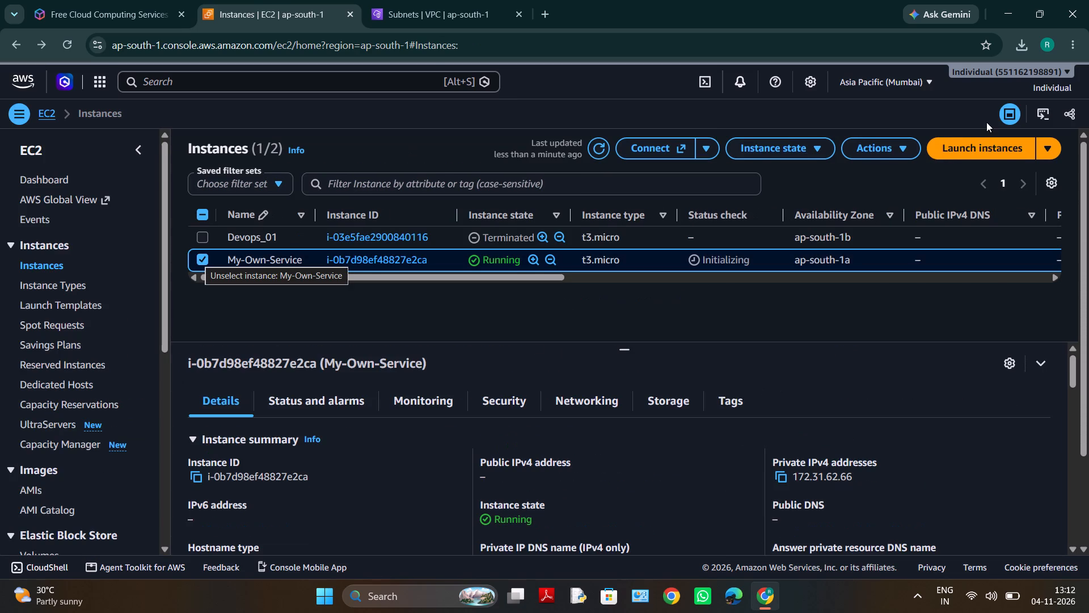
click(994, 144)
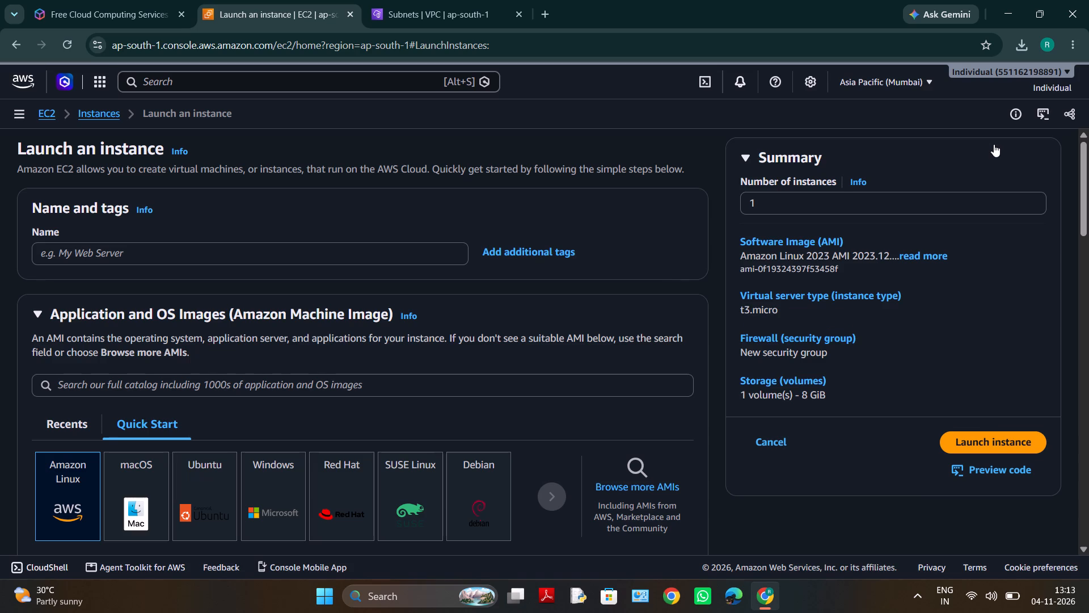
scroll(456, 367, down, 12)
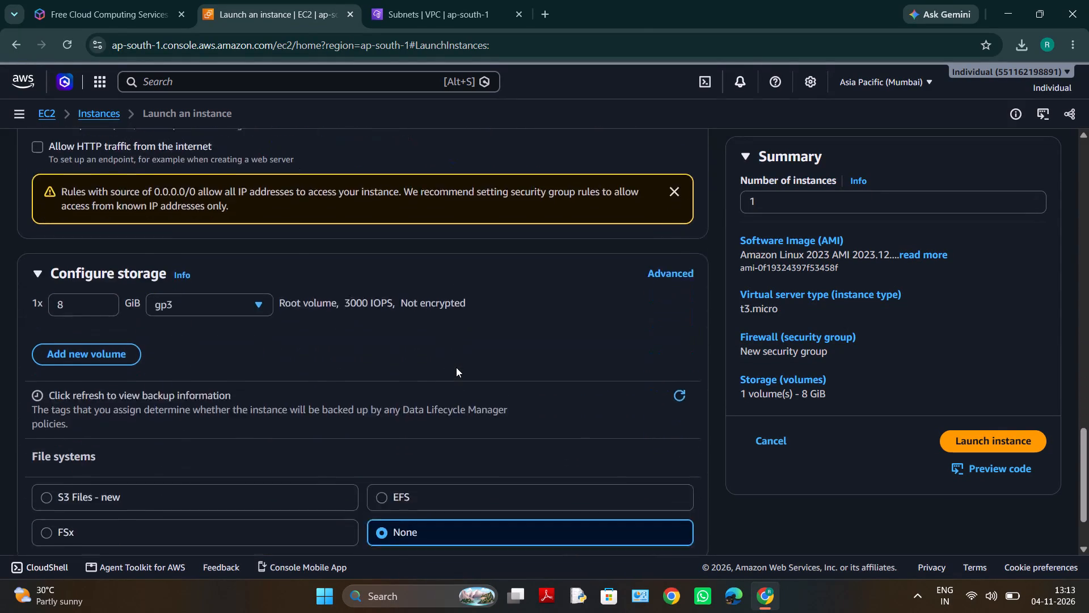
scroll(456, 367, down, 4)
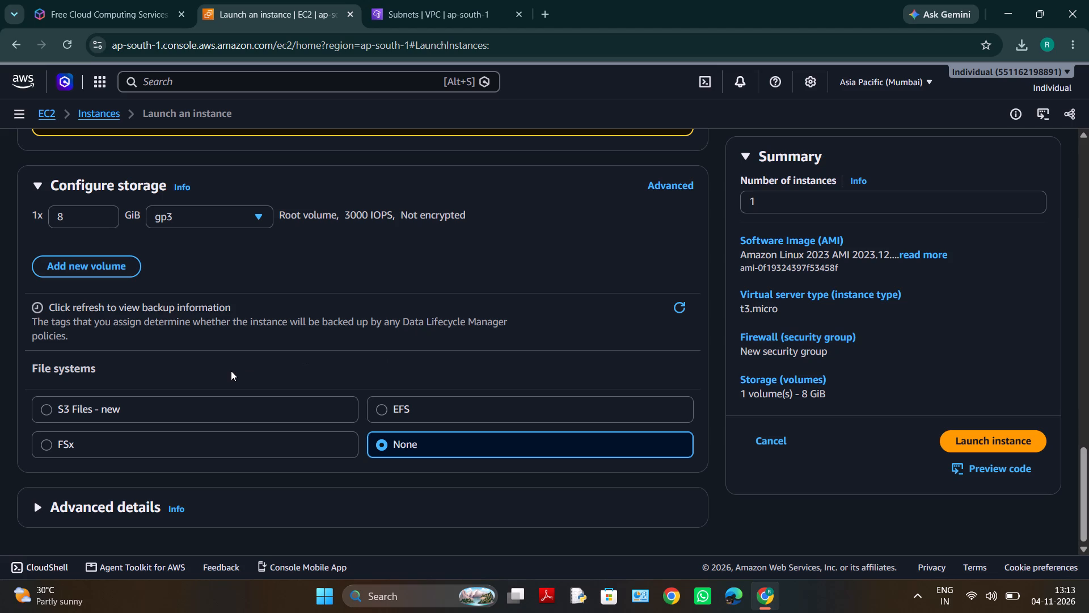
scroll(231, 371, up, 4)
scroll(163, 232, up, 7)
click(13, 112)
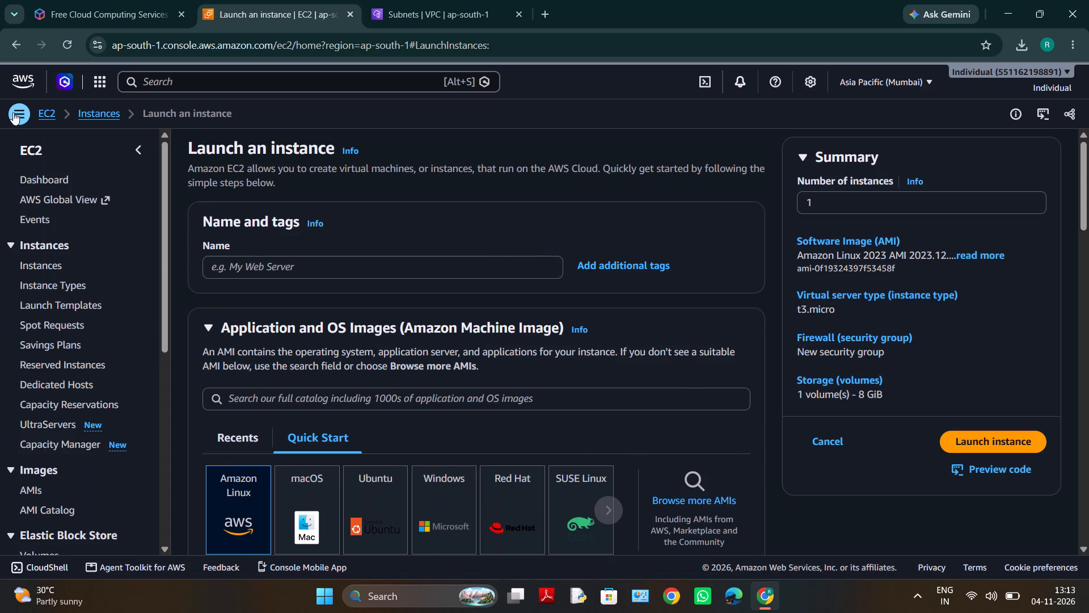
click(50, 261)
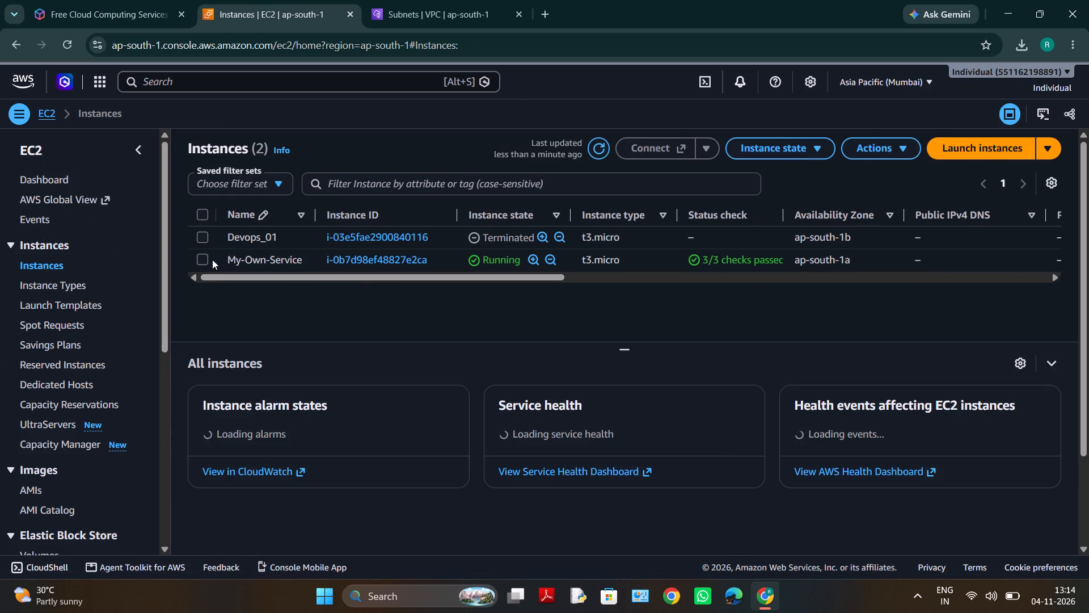
Select the My-Own-Service instance in the instances list to show its details.
click(208, 258)
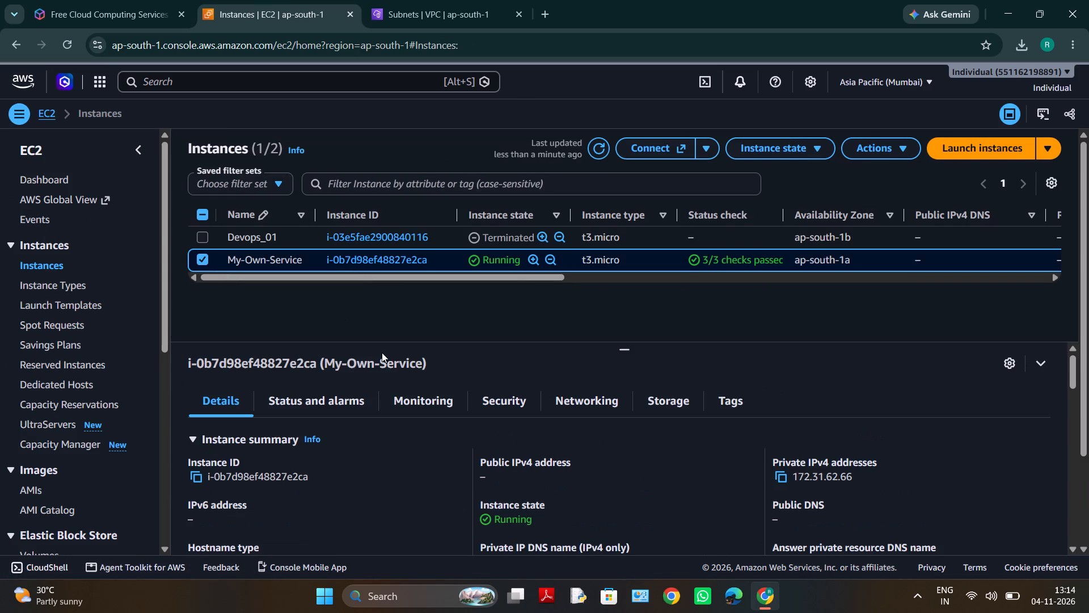
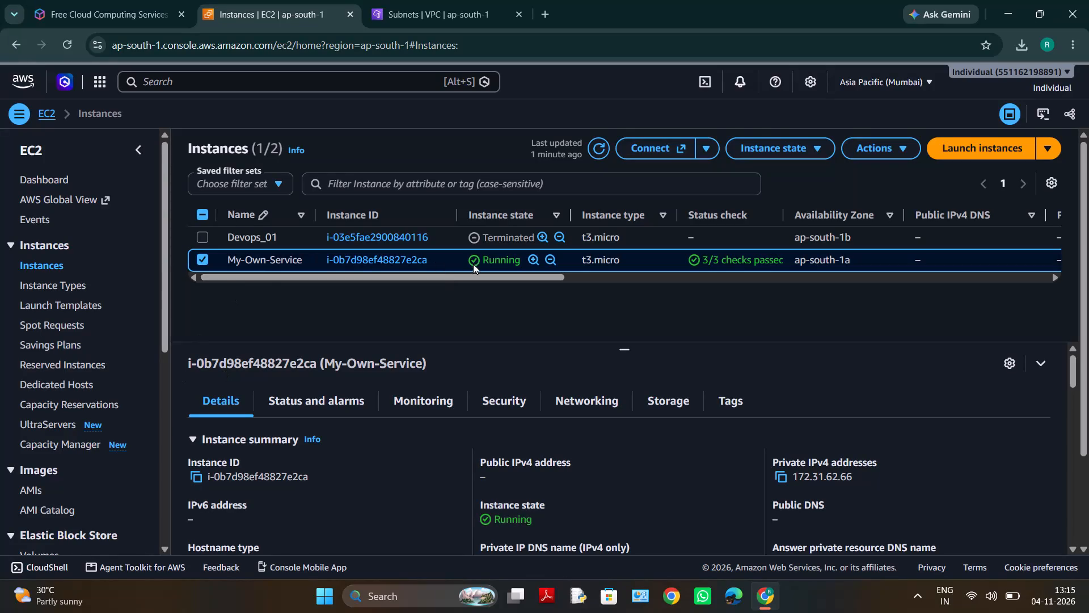
Examine the My-Own-Service instance's state, its remaining list columns and the addressing details in its instance summary.
double_click(483, 259)
scroll(746, 259, left, 7)
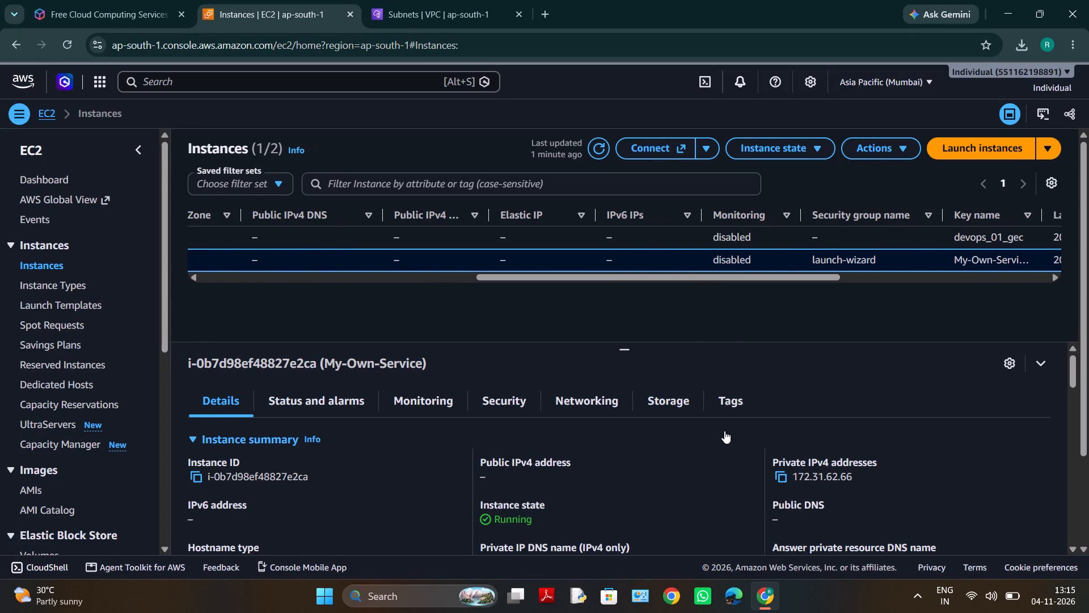
scroll(724, 431, down, 1)
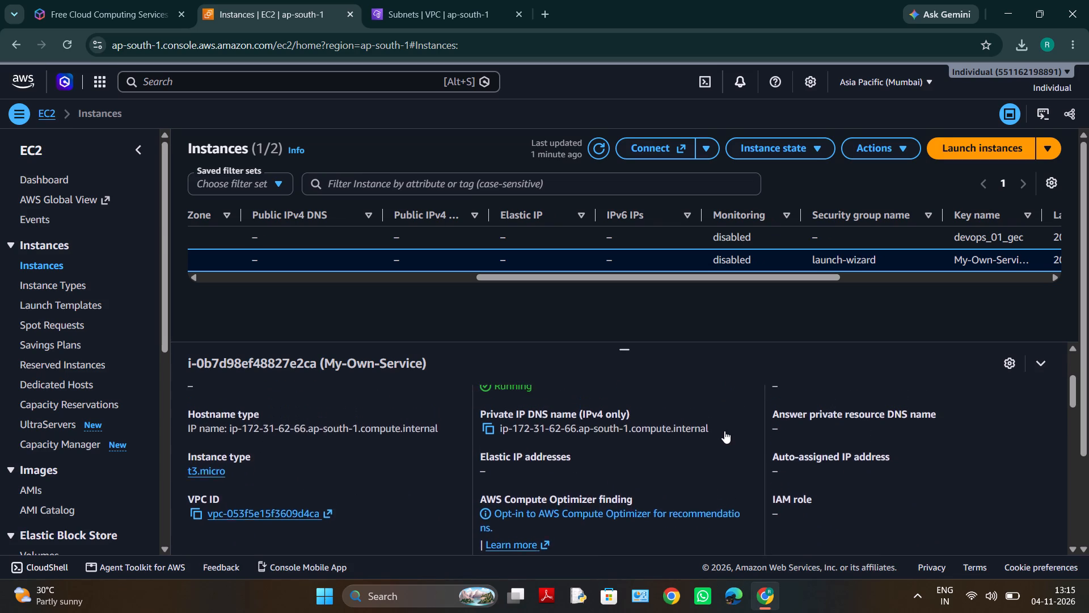
scroll(724, 431, down, 1)
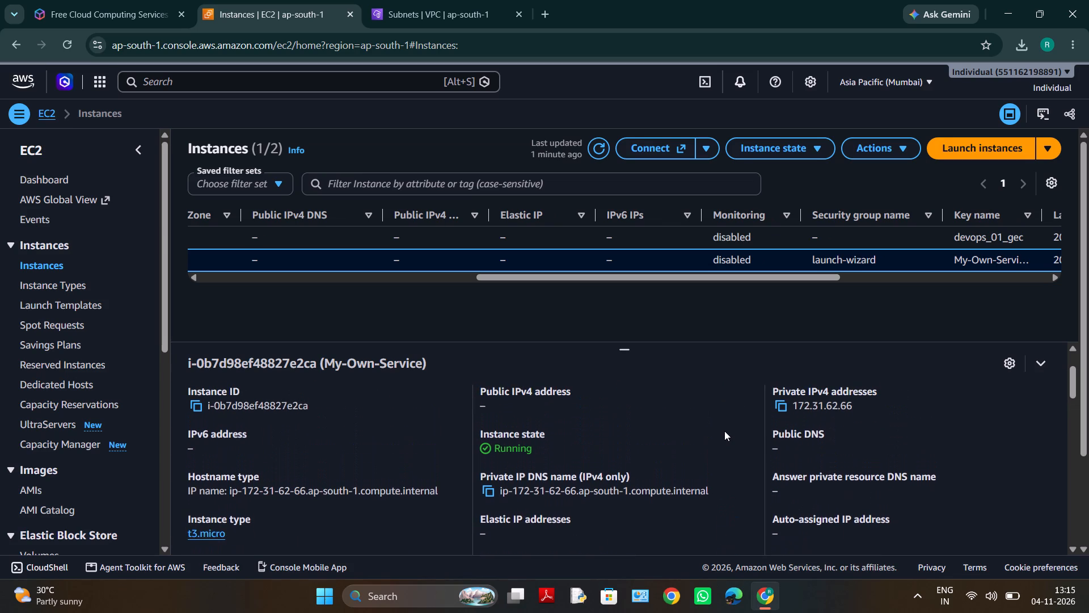